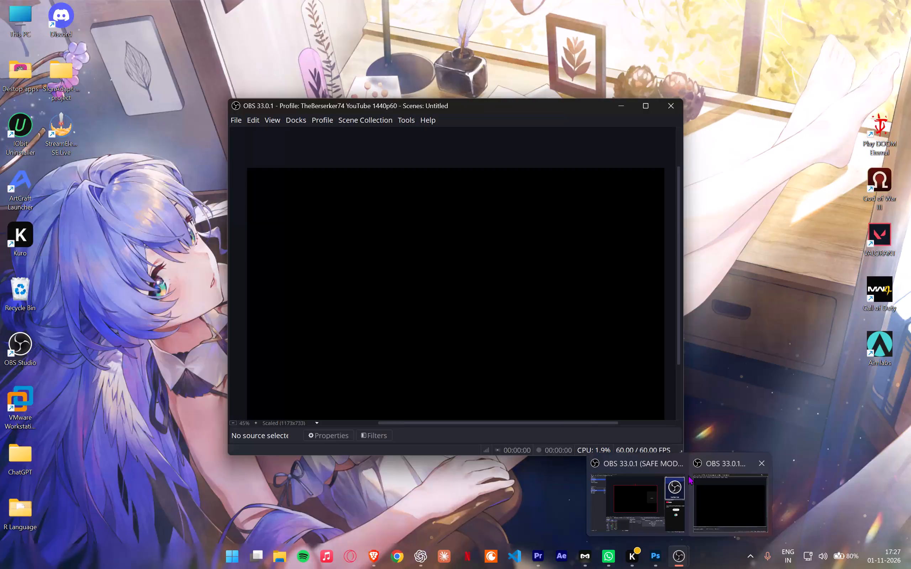
Shut down the running OBS Studio session by ending its task.
{"action": "left_click", "coordinate": [678, 458]}
{"action": "left_click", "coordinate": [680, 486]}
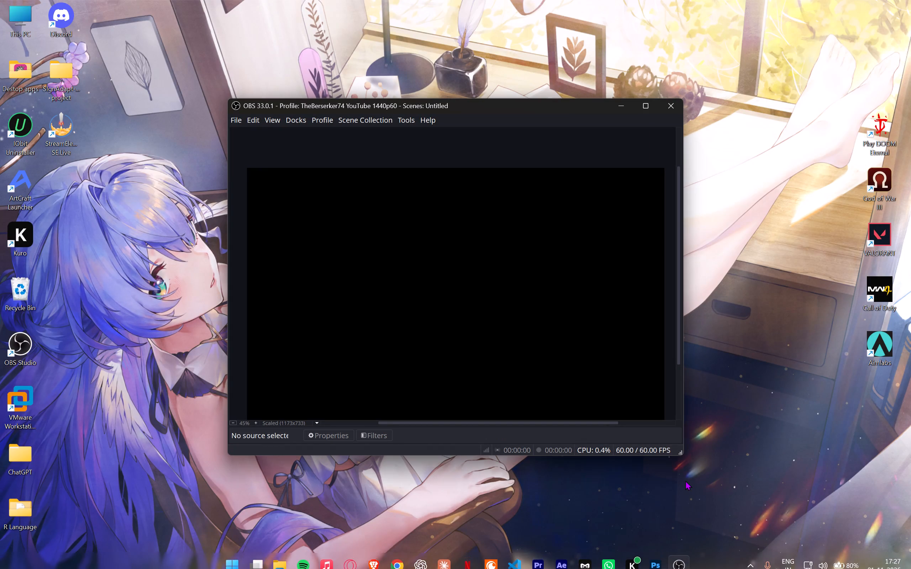
{"action": "left_click", "coordinate": [647, 106]}
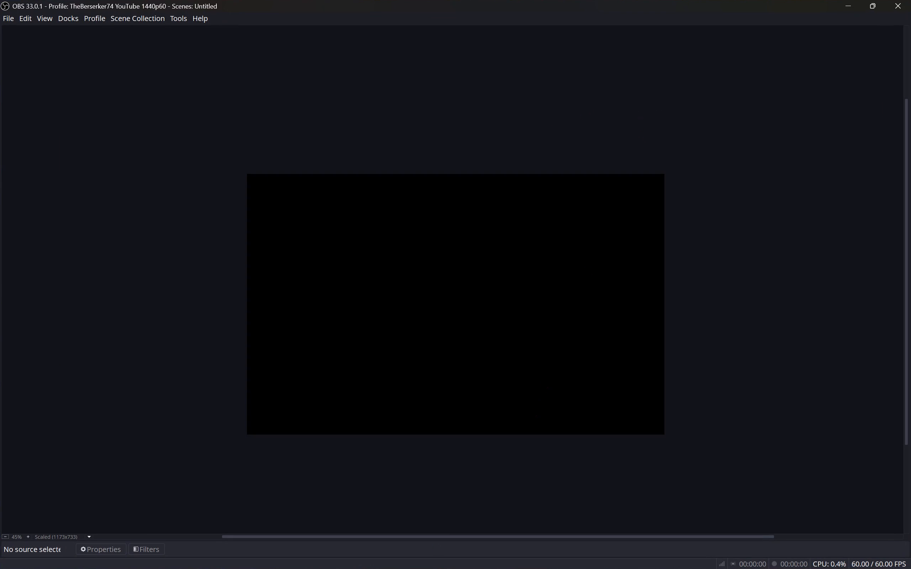
{"action": "left_click", "coordinate": [910, 0]}
{"action": "left_click", "coordinate": [909, 0]}
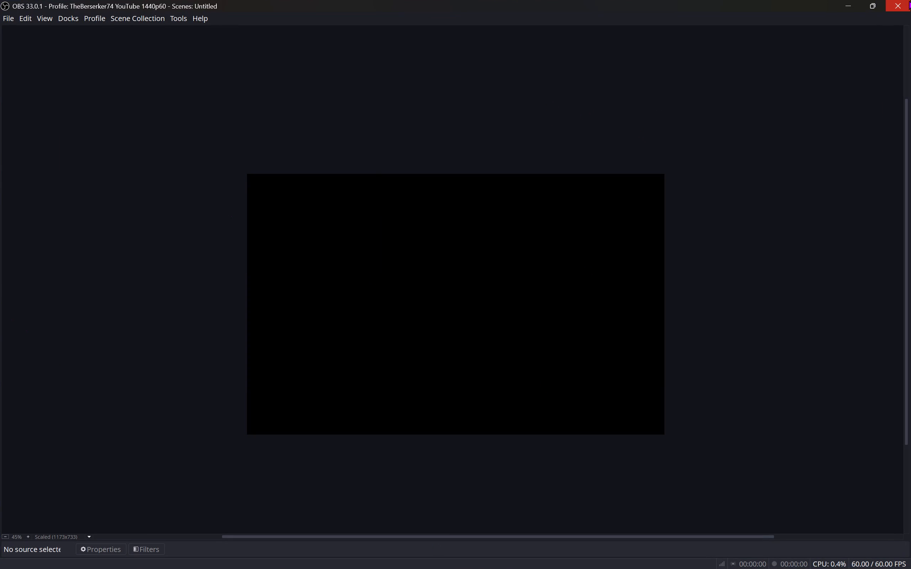
{"action": "double_click", "coordinate": [910, 9]}
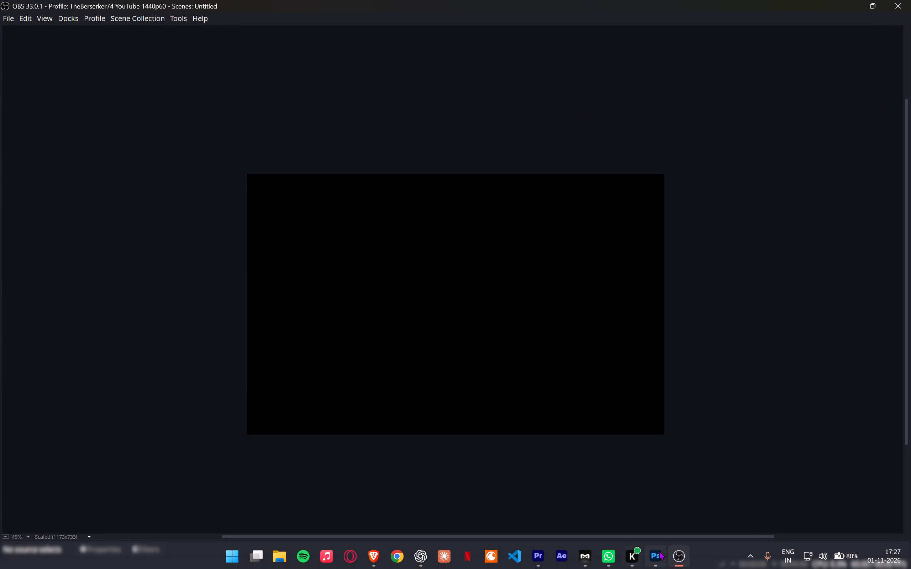
{"action": "right_click", "coordinate": [676, 549]}
{"action": "left_click", "coordinate": [676, 505]}
{"action": "left_click", "coordinate": [773, 568]}
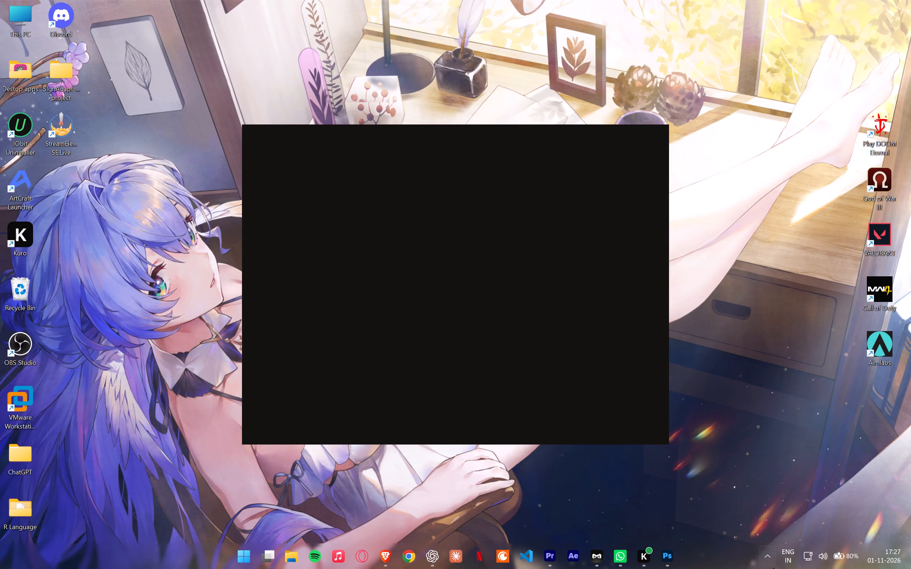
{"action": "left_click", "coordinate": [674, 532]}
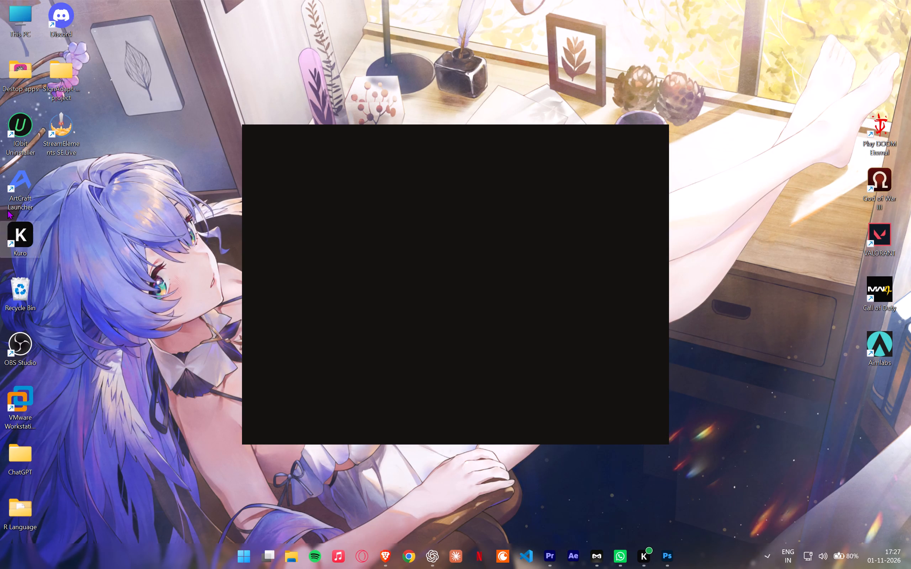
Launch StreamElements SE.Live from the desktop.
{"action": "double_click", "coordinate": [60, 134]}
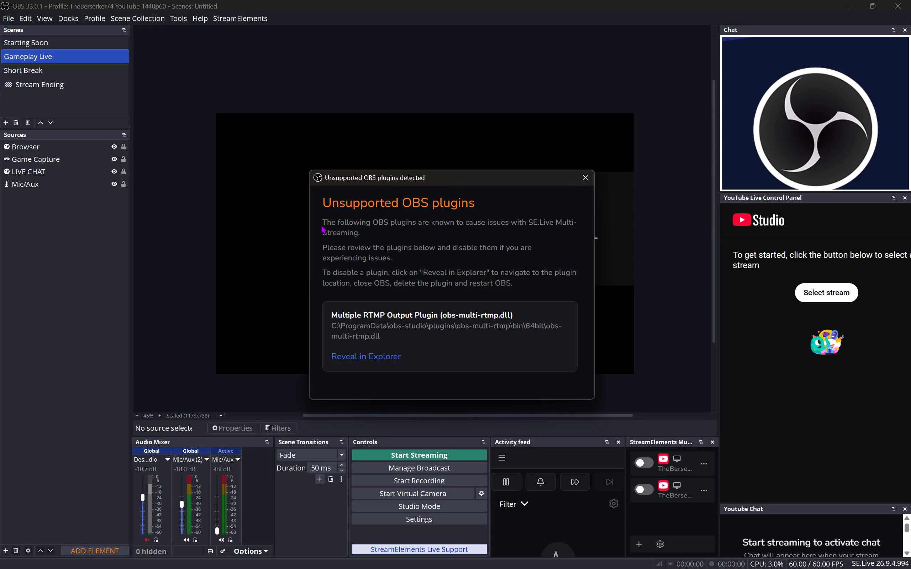
Read the unsupported OBS plugins notice, including which plugin it names and how to disable it.
{"action": "left_click_drag", "start_coordinate": [321, 224], "coordinate": [380, 229]}
{"action": "left_click", "coordinate": [385, 229]}
{"action": "left_click_drag", "start_coordinate": [480, 222], "coordinate": [496, 223]}
{"action": "left_click_drag", "start_coordinate": [496, 223], "coordinate": [503, 223]}
{"action": "left_click", "coordinate": [534, 226]}
{"action": "left_click_drag", "start_coordinate": [318, 249], "coordinate": [436, 253]}
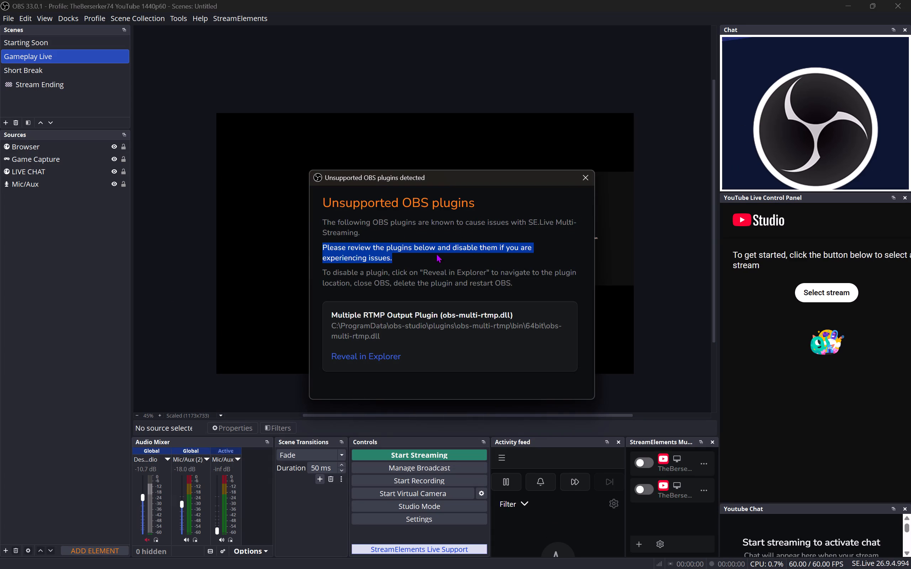
{"action": "left_click_drag", "start_coordinate": [436, 253], "coordinate": [496, 252]}
{"action": "left_click", "coordinate": [496, 252]}
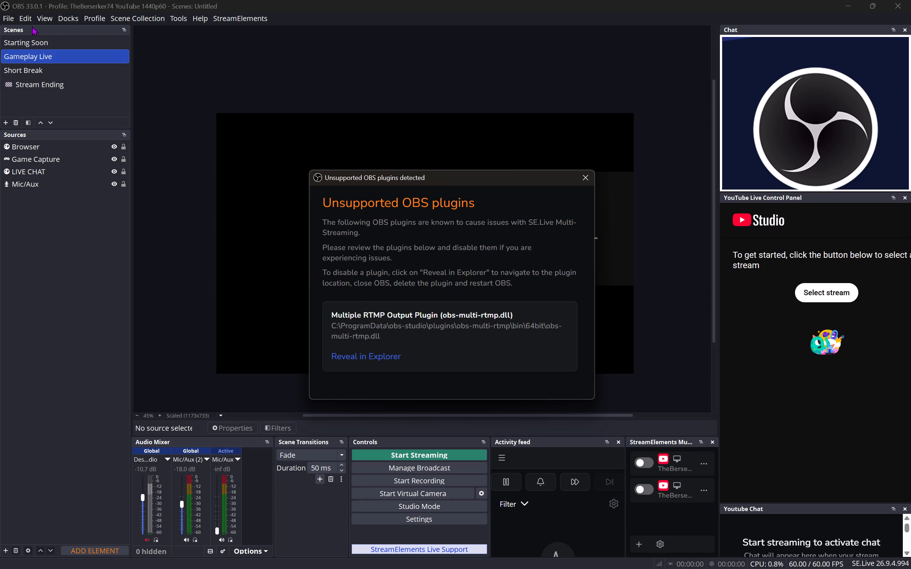
{"action": "left_click", "coordinate": [9, 19]}
Reveal the Multiple RTMP Output Plugin file in its folder and try to delete obs-multi-rtmp.dll.
{"action": "left_click", "coordinate": [385, 355]}
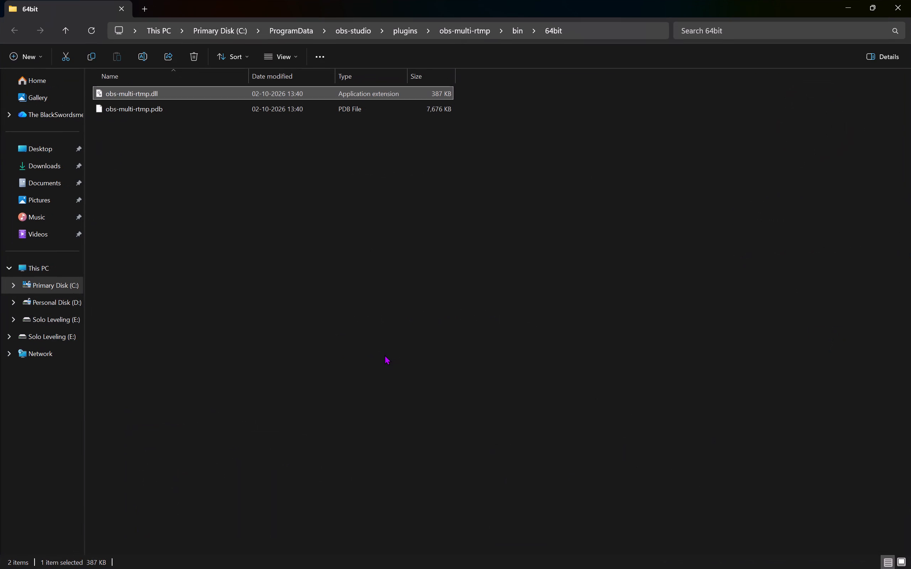
{"action": "left_click", "coordinate": [839, 0]}
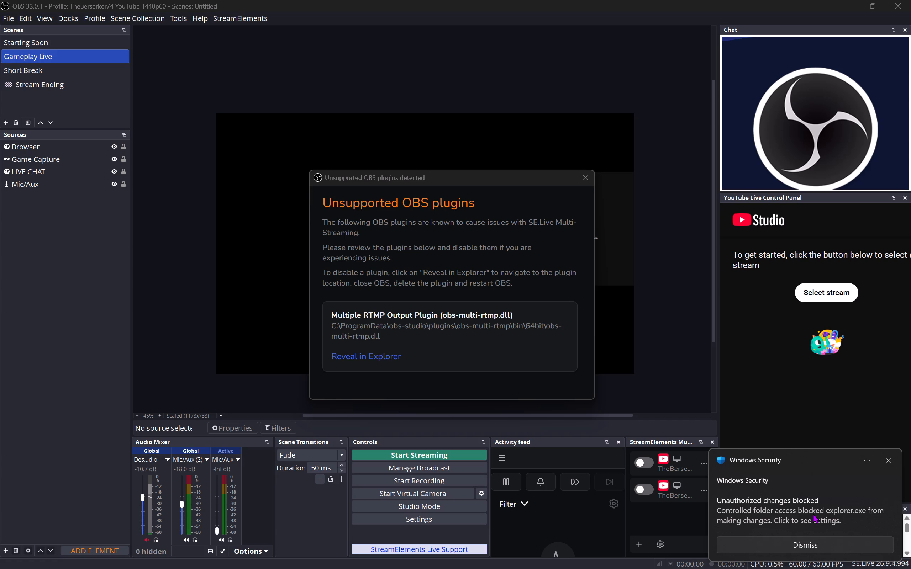
{"action": "left_click", "coordinate": [369, 353]}
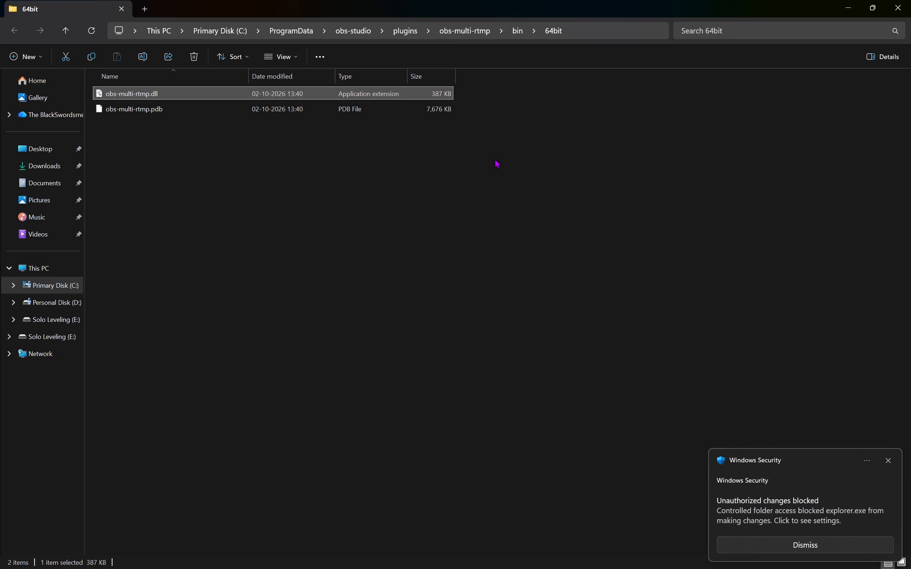
{"action": "key", "text": "Delete"}
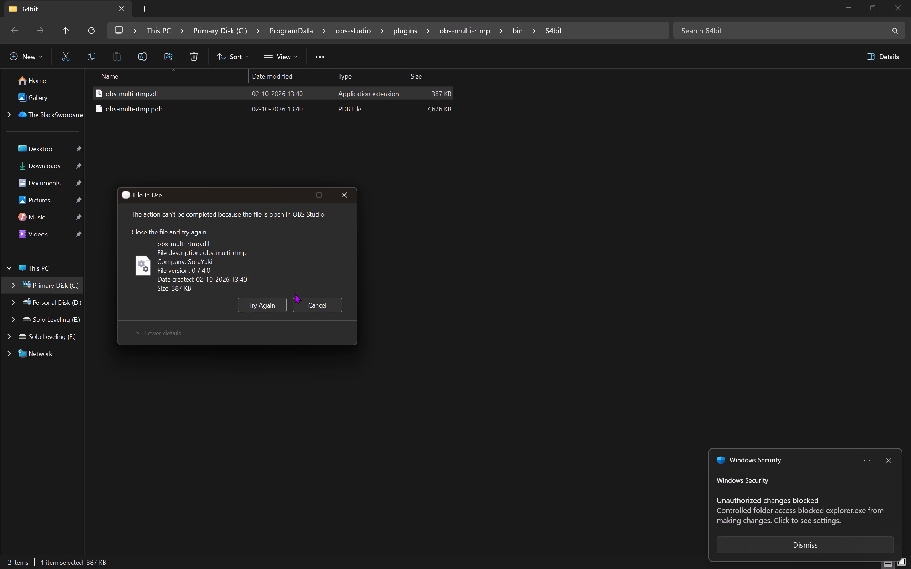
{"action": "left_click", "coordinate": [268, 304]}
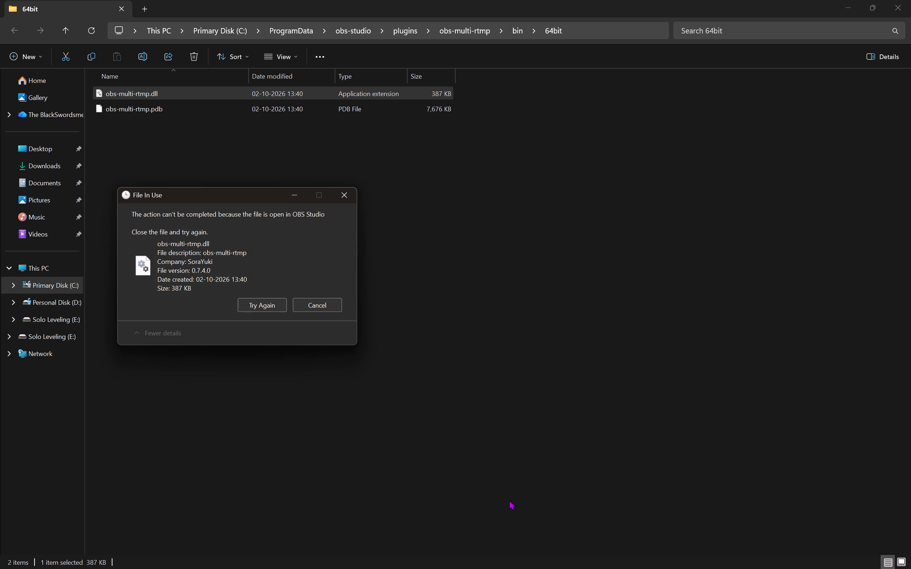
End the running StreamElements SE.Live task so the plugin file is released.
{"action": "left_click", "coordinate": [740, 558]}
{"action": "left_click", "coordinate": [749, 558]}
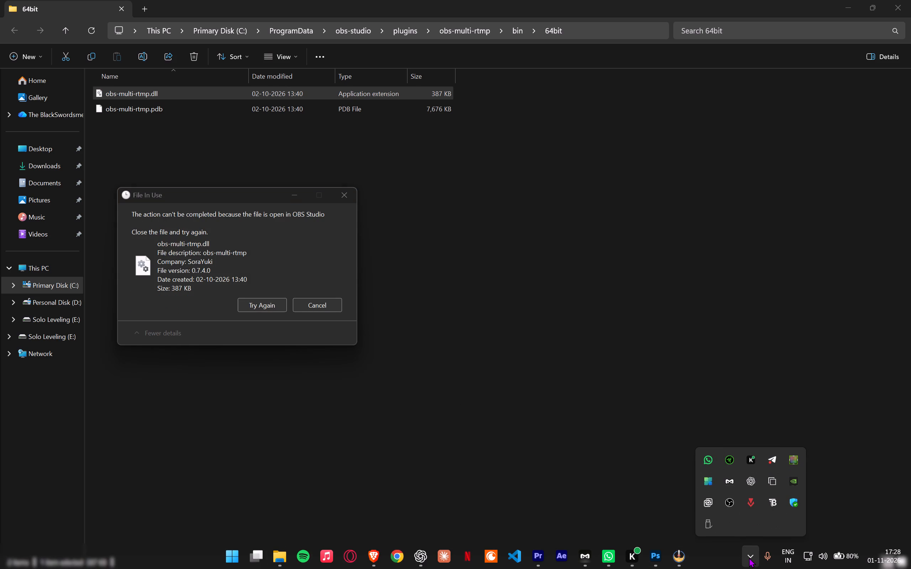
{"action": "right_click", "coordinate": [664, 561]}
{"action": "right_click", "coordinate": [681, 558]}
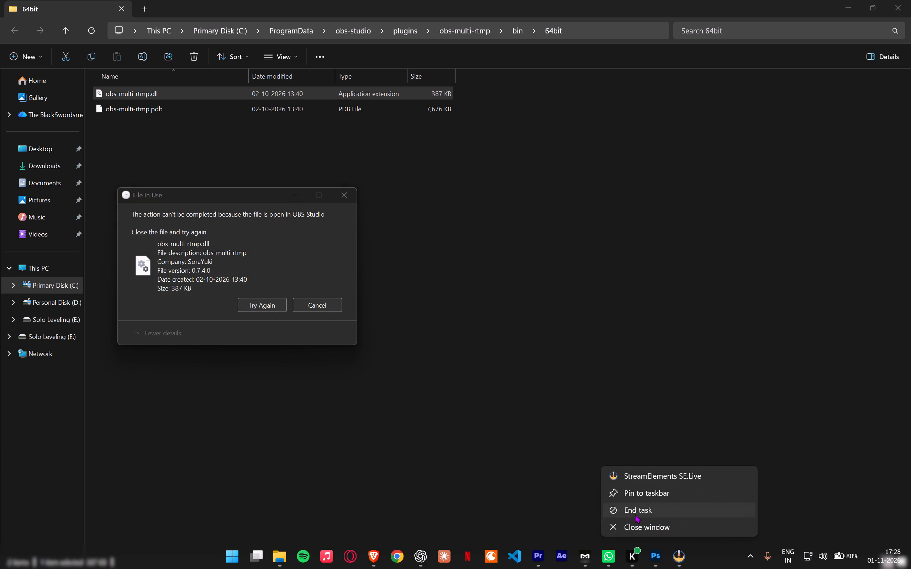
{"action": "left_click", "coordinate": [635, 514]}
Retry deleting obs-multi-rtmp.dll and close the 64bit folder window.
{"action": "left_click", "coordinate": [277, 300]}
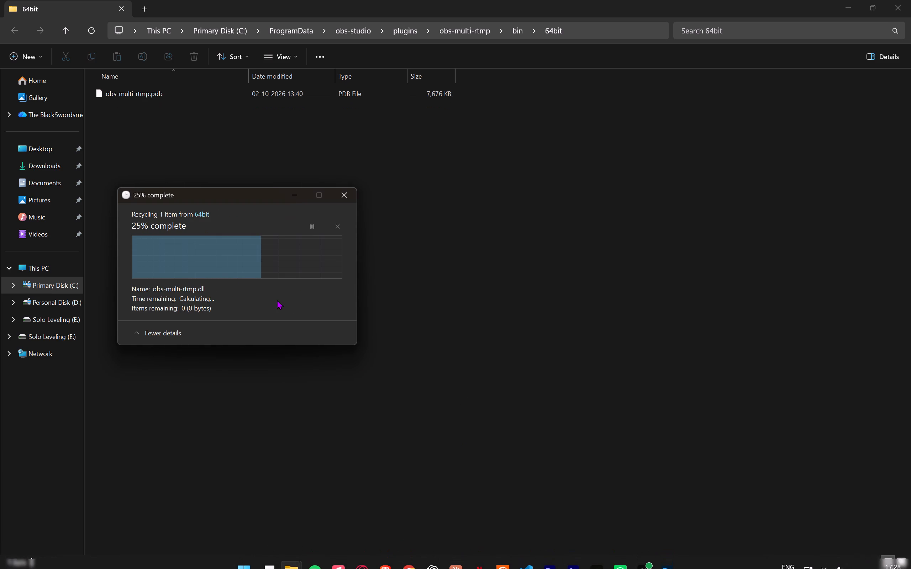
{"action": "left_click", "coordinate": [616, 308]}
{"action": "left_click", "coordinate": [910, 0]}
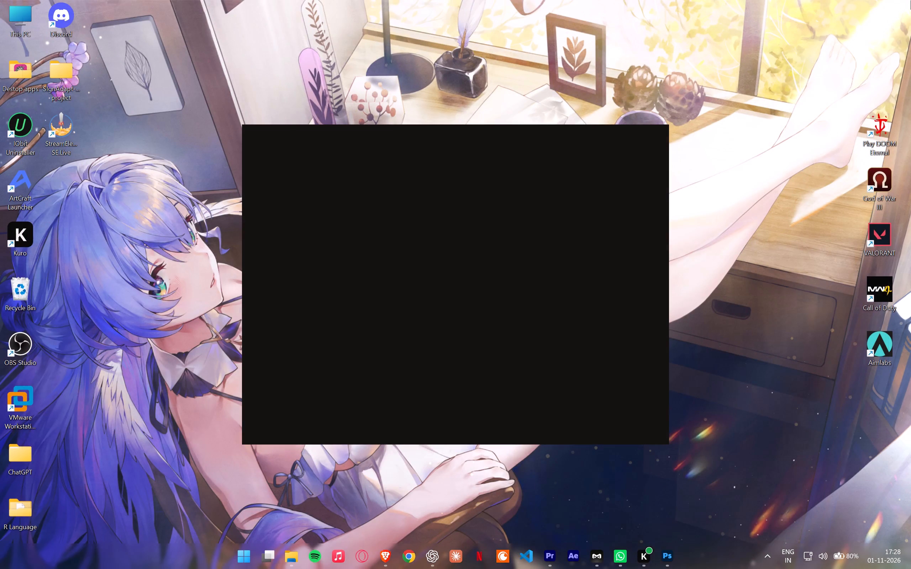
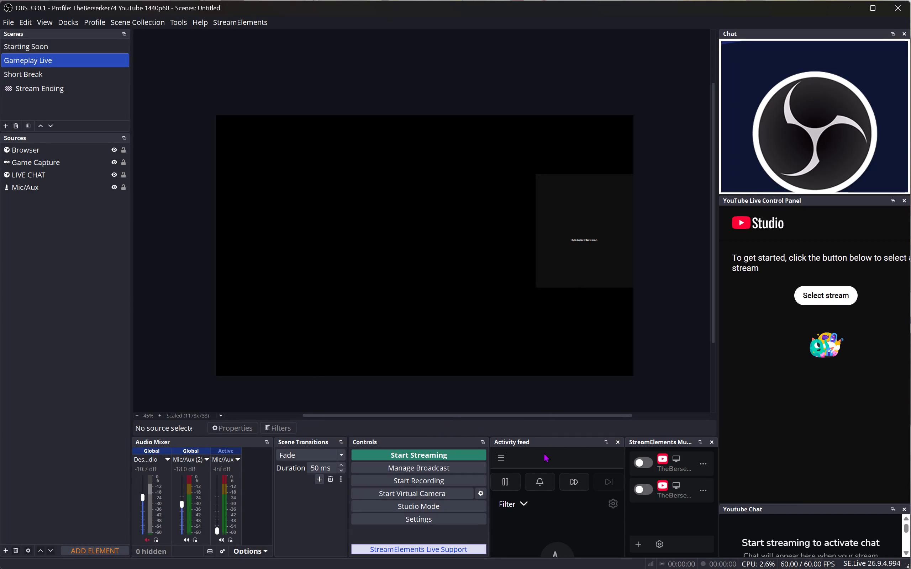
Dock the Activity feed beneath the Sources dock and enlarge it until its full content fits.
{"action": "left_click_drag", "start_coordinate": [526, 446], "coordinate": [66, 411]}
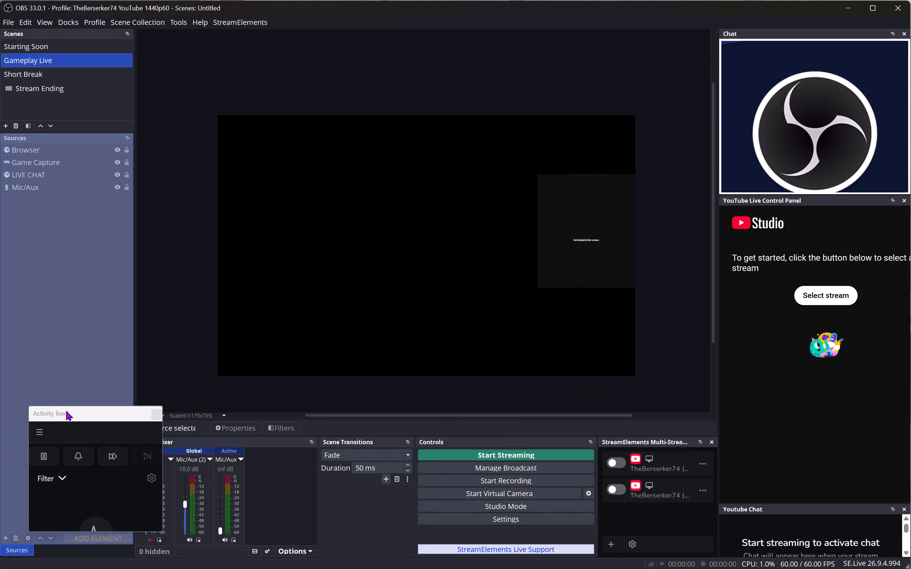
{"action": "left_click_drag", "start_coordinate": [66, 411], "coordinate": [32, 522]}
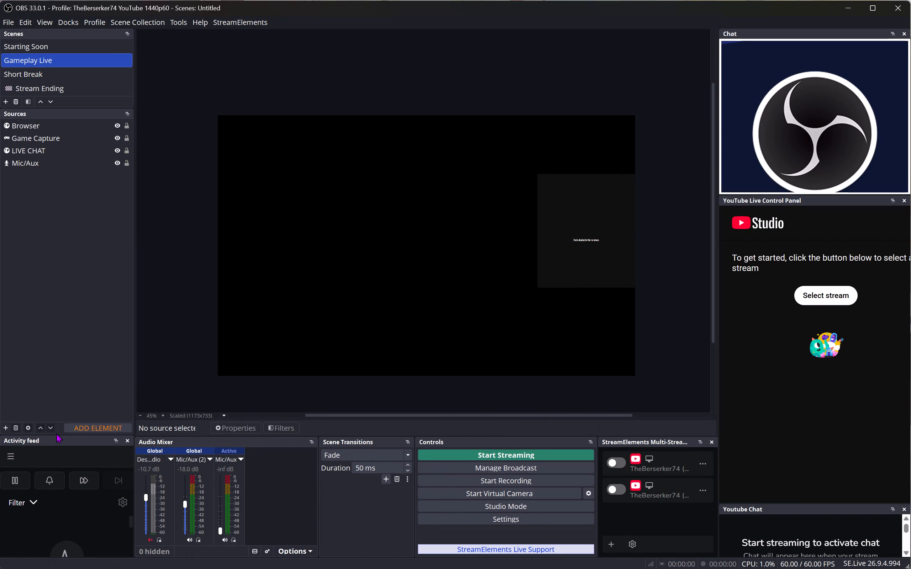
{"action": "left_click", "coordinate": [62, 436]}
{"action": "left_click_drag", "start_coordinate": [60, 435], "coordinate": [74, 274]}
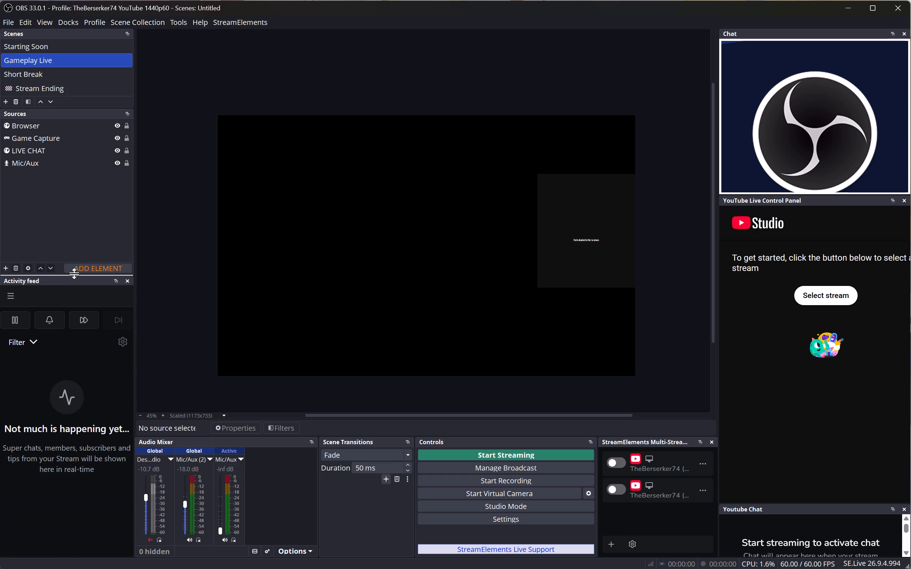
{"action": "left_click_drag", "start_coordinate": [74, 274], "coordinate": [92, 216]}
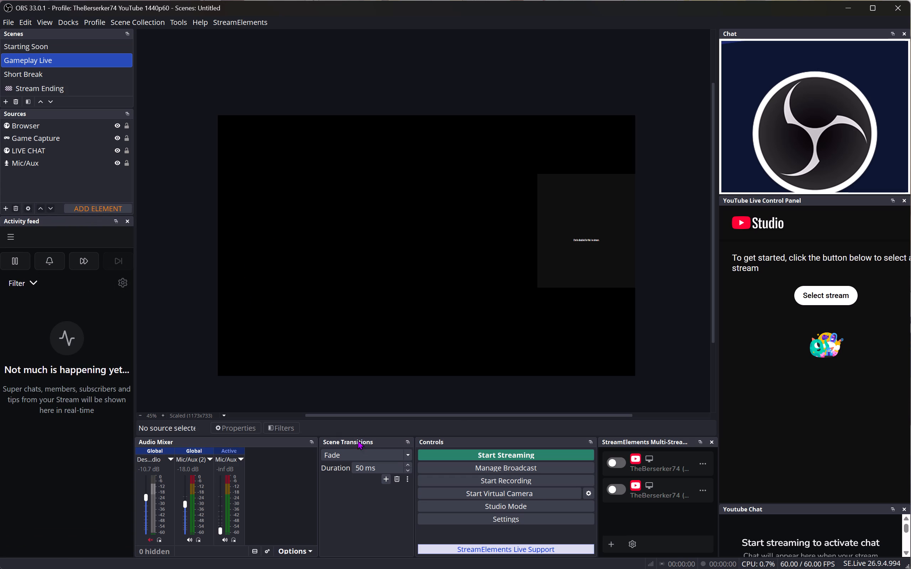
Increase the height of the dock row containing the Audio Mixer, Scene Transitions, Controls and StreamElements multi-stream.
{"action": "left_click_drag", "start_coordinate": [357, 436], "coordinate": [368, 372]}
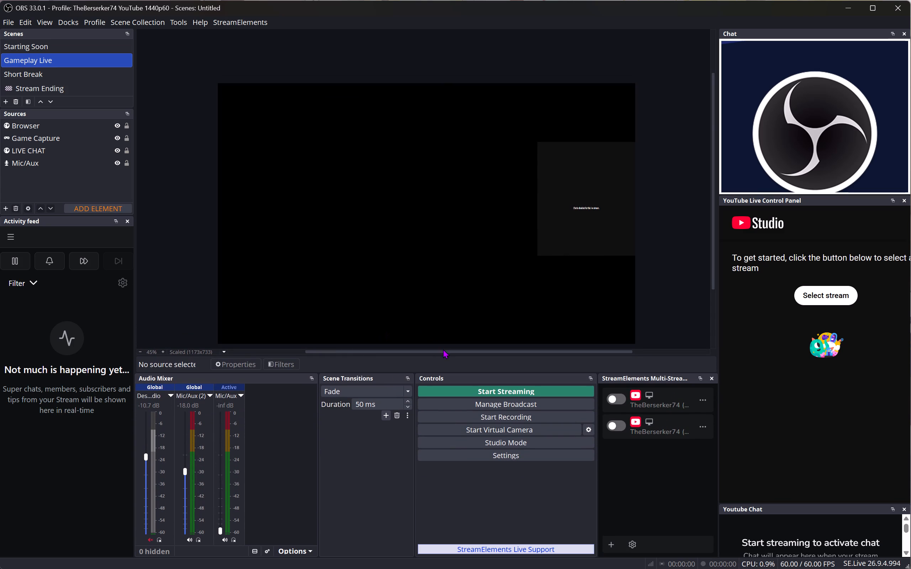
{"action": "left_click_drag", "start_coordinate": [712, 134], "coordinate": [709, 142]}
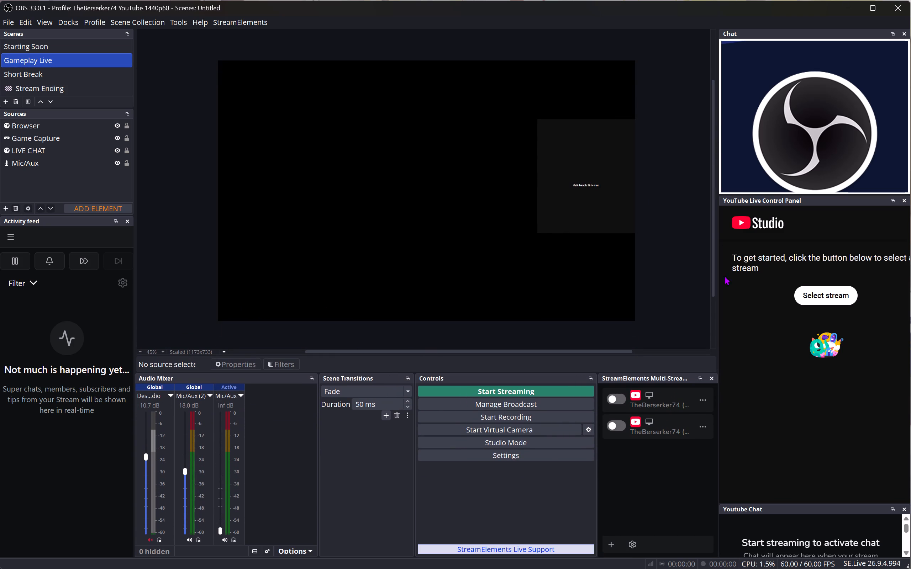
Enlarge the Youtube Chat dock by reducing the YouTube Live Control Panel above it.
{"action": "left_click_drag", "start_coordinate": [790, 503], "coordinate": [792, 399]}
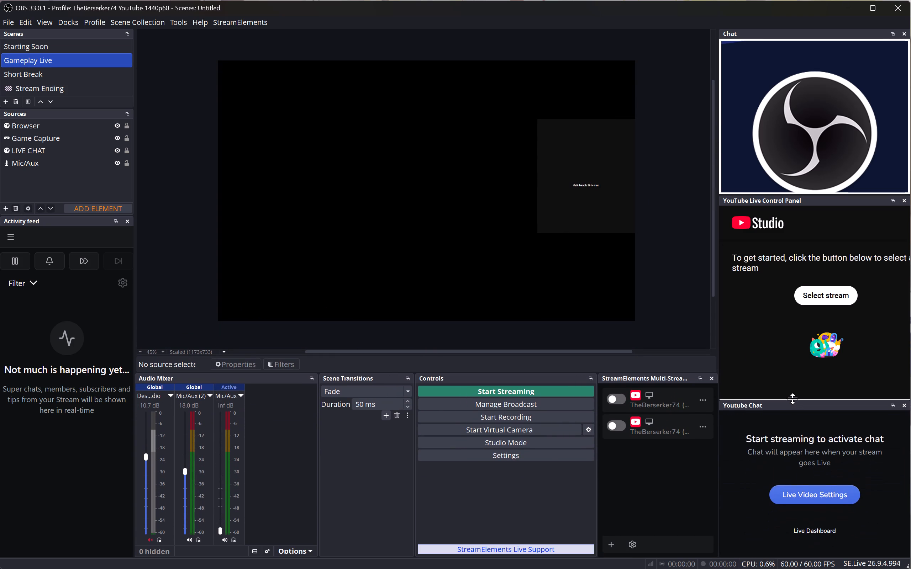
{"action": "left_click_drag", "start_coordinate": [792, 399], "coordinate": [792, 399]}
Review the Live Video Settings with Go Live with YouTube Live Dashboard settings selected, then close them without going live.
{"action": "left_click", "coordinate": [807, 486]}
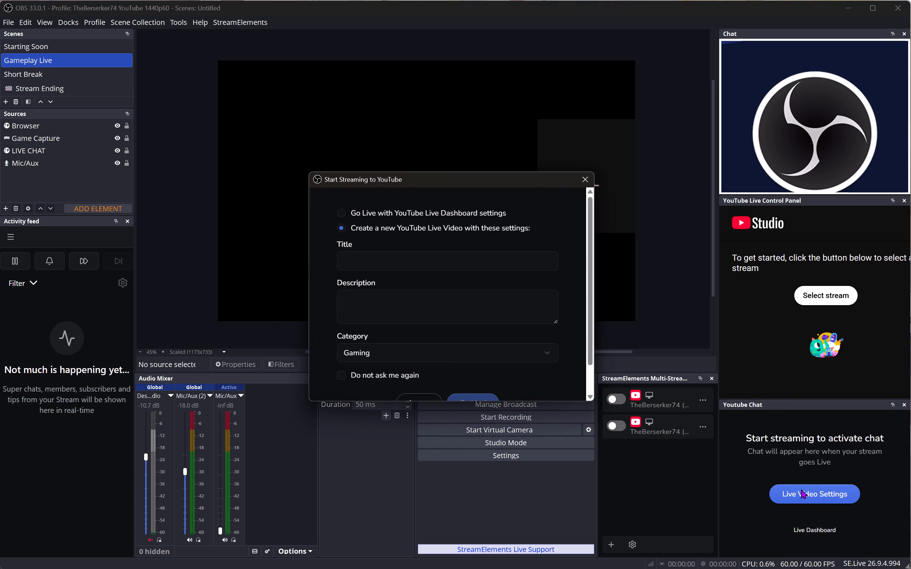
{"action": "scroll", "coordinate": [357, 307], "scroll_direction": "down", "scroll_amount": 5}
{"action": "scroll", "coordinate": [357, 307], "scroll_direction": "up", "scroll_amount": 4}
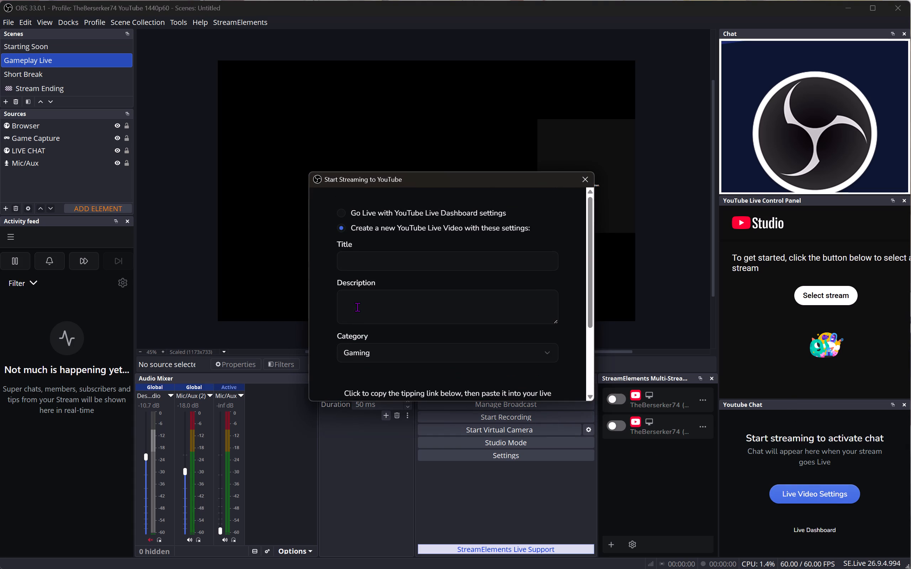
{"action": "left_click", "coordinate": [428, 216]}
{"action": "scroll", "coordinate": [412, 218], "scroll_direction": "down", "scroll_amount": 5}
{"action": "scroll", "coordinate": [409, 236], "scroll_direction": "up", "scroll_amount": 1}
{"action": "scroll", "coordinate": [409, 236], "scroll_direction": "down", "scroll_amount": 4}
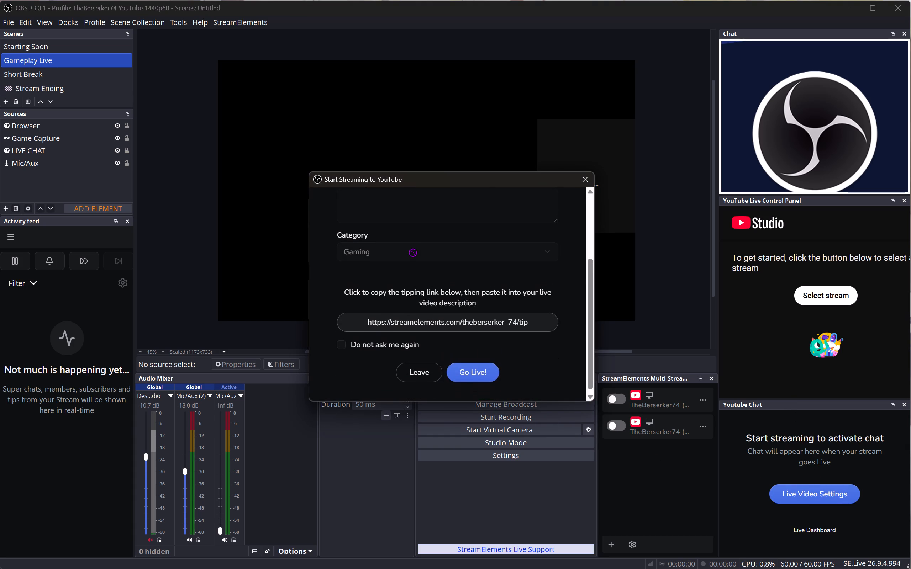
{"action": "left_click", "coordinate": [583, 179]}
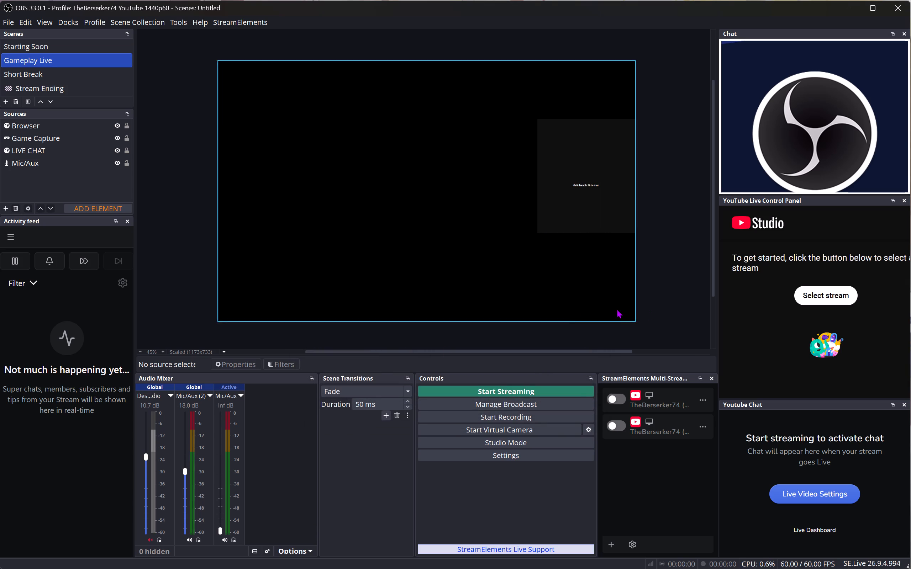
{"action": "left_click", "coordinate": [42, 131]}
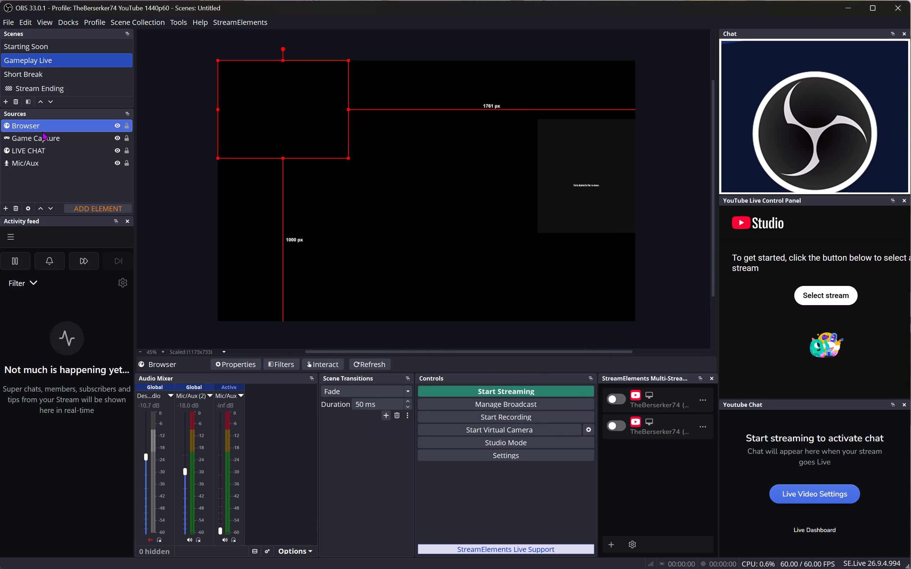
{"action": "left_click", "coordinate": [242, 129]}
{"action": "right_click", "coordinate": [242, 129]}
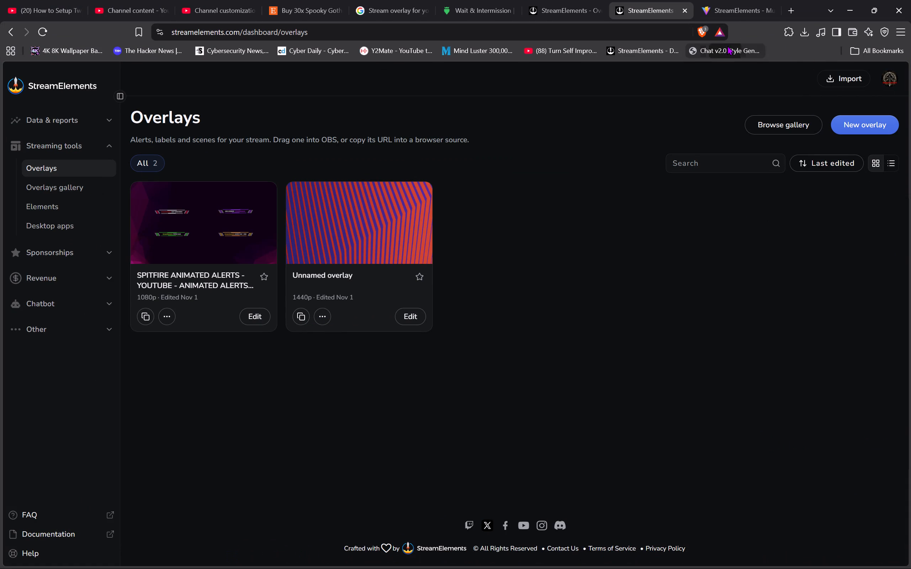
{"action": "left_click", "coordinate": [690, 0]}
{"action": "middle_click", "coordinate": [679, 0]}
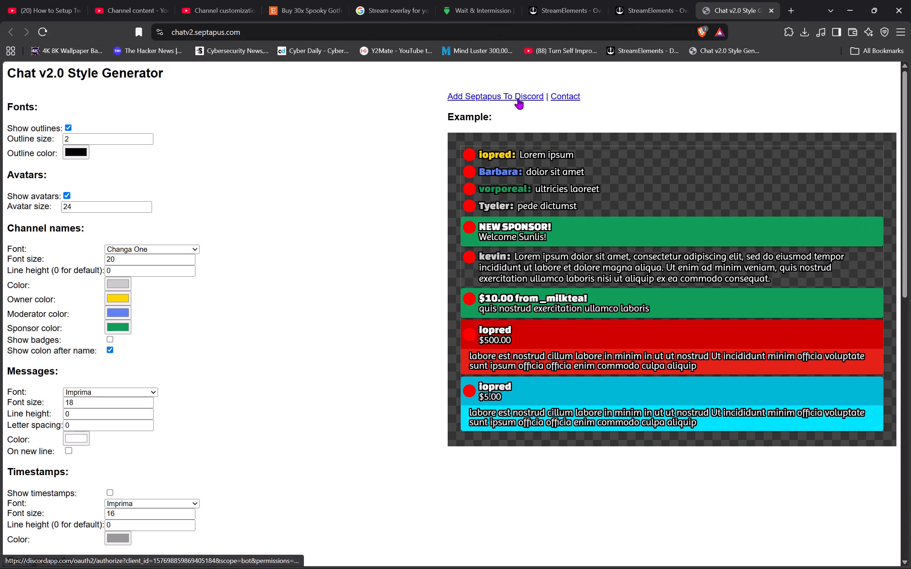
Examine the generator's style sections down to the CSS and play the animation in the chat example.
{"action": "scroll", "coordinate": [272, 346], "scroll_direction": "down", "scroll_amount": 4}
{"action": "scroll", "coordinate": [192, 331], "scroll_direction": "down", "scroll_amount": 13}
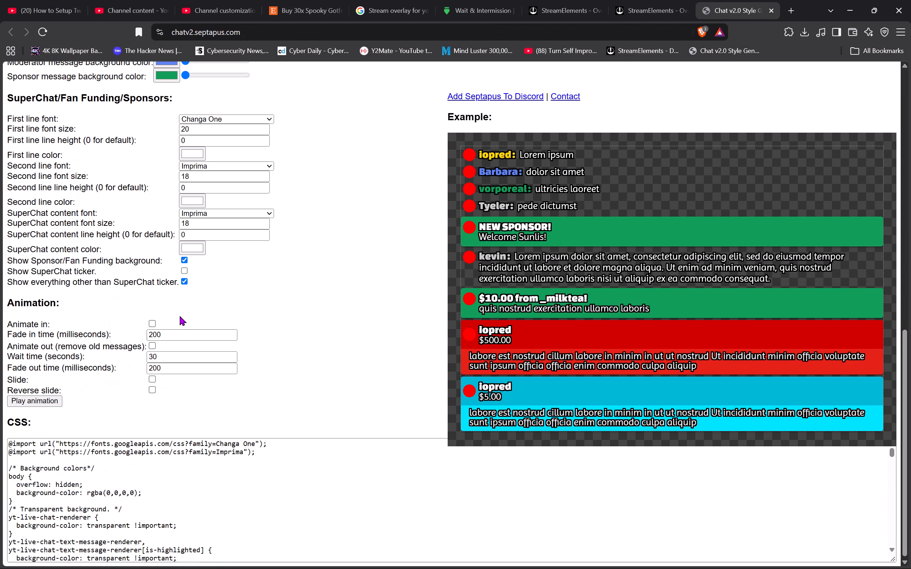
{"action": "scroll", "coordinate": [180, 316], "scroll_direction": "down", "scroll_amount": 1}
{"action": "scroll", "coordinate": [179, 294], "scroll_direction": "up", "scroll_amount": 10}
{"action": "scroll", "coordinate": [189, 289], "scroll_direction": "down", "scroll_amount": 13}
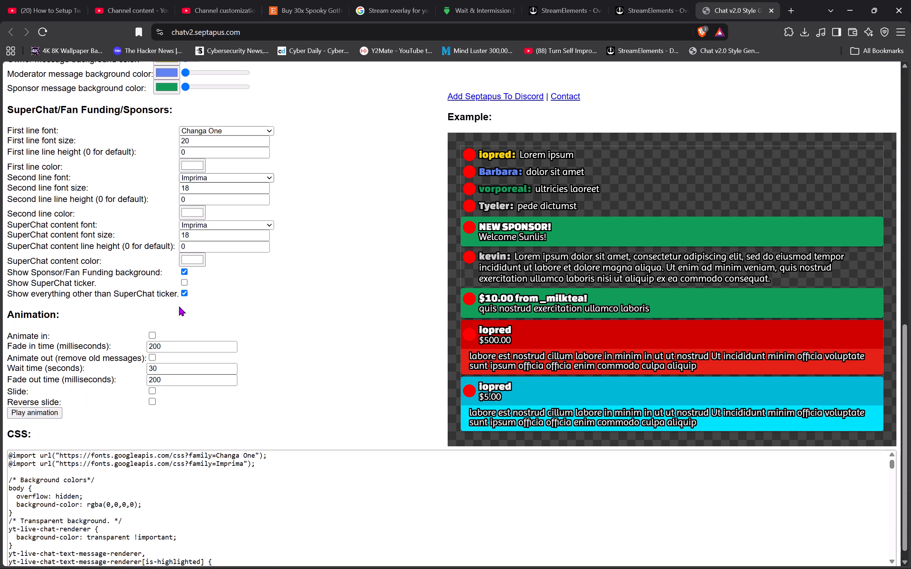
{"action": "scroll", "coordinate": [179, 302], "scroll_direction": "up", "scroll_amount": 1}
{"action": "scroll", "coordinate": [179, 302], "scroll_direction": "down", "scroll_amount": 3}
{"action": "left_click", "coordinate": [31, 400]}
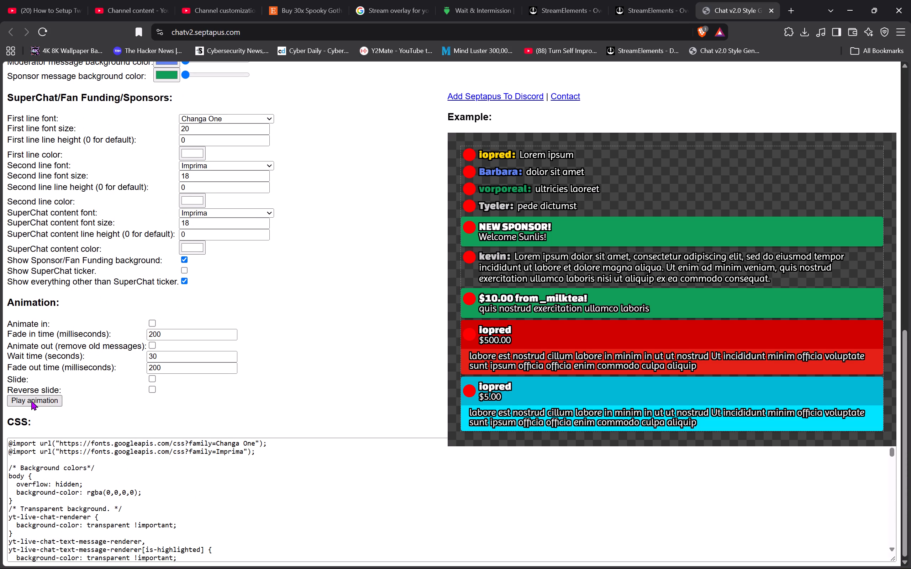
{"action": "triple_click", "coordinate": [31, 400]}
{"action": "scroll", "coordinate": [205, 351], "scroll_direction": "up", "scroll_amount": 14}
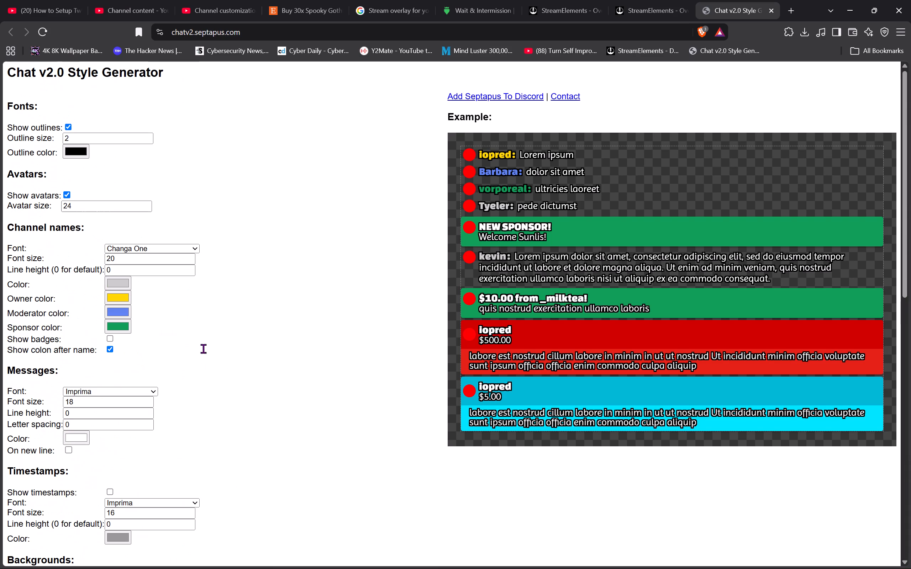
{"action": "scroll", "coordinate": [203, 349], "scroll_direction": "up", "scroll_amount": 11}
Turn off Show avatars and Show outlines for the chat style.
{"action": "left_click", "coordinate": [63, 191]}
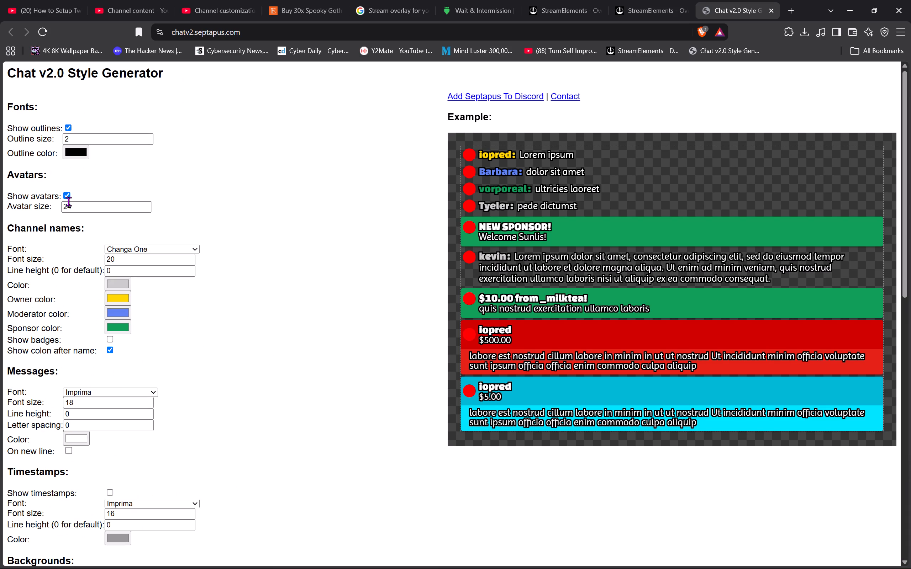
{"action": "left_click", "coordinate": [68, 201]}
{"action": "left_click", "coordinate": [68, 193]}
{"action": "double_click", "coordinate": [68, 193]}
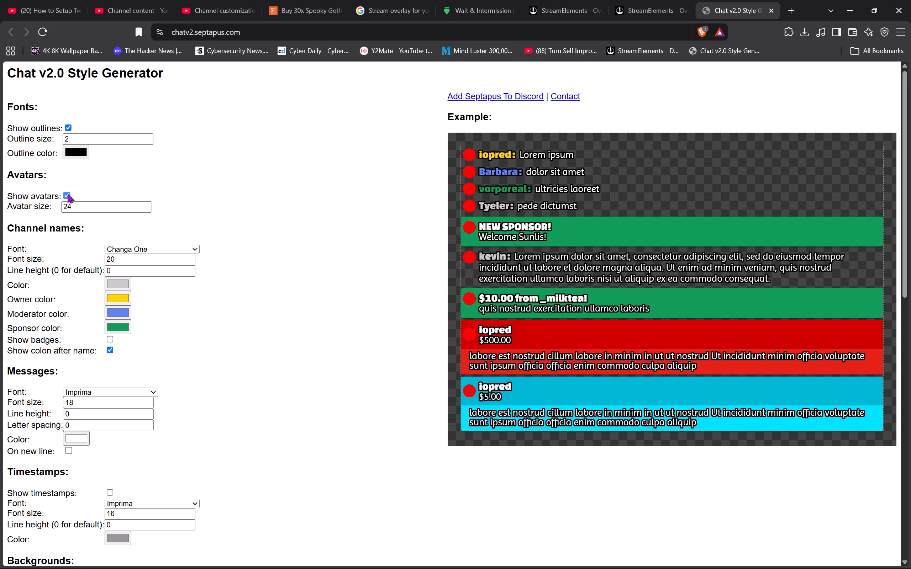
{"action": "left_click", "coordinate": [67, 125]}
{"action": "double_click", "coordinate": [67, 125]}
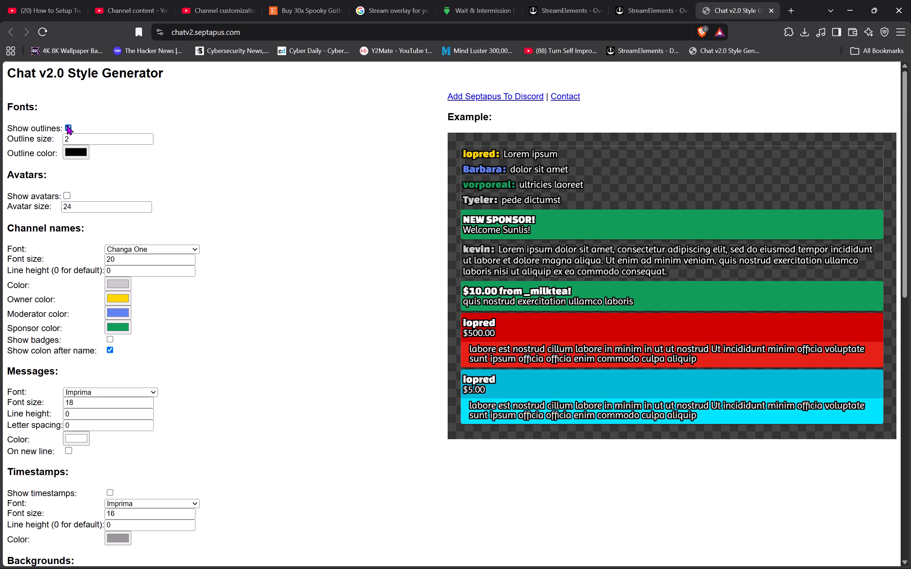
{"action": "double_click", "coordinate": [67, 126]}
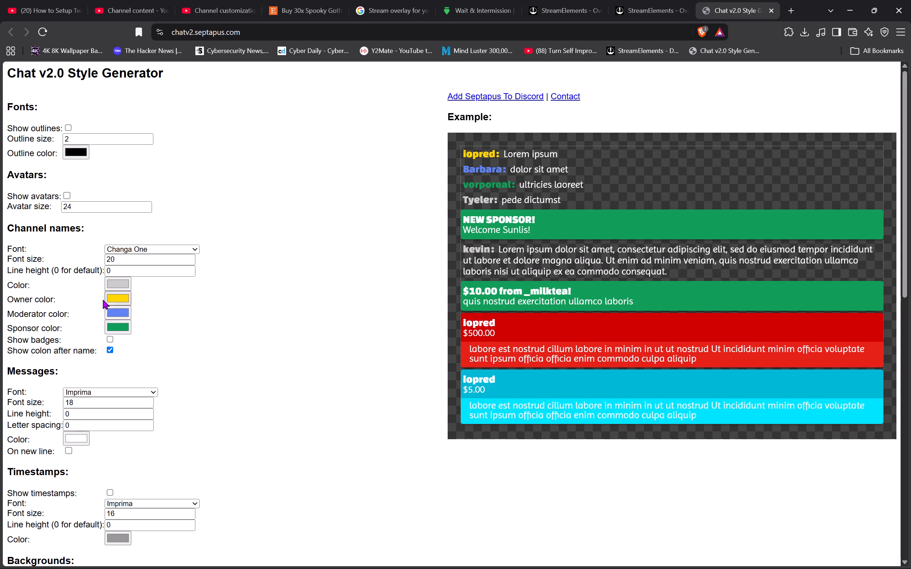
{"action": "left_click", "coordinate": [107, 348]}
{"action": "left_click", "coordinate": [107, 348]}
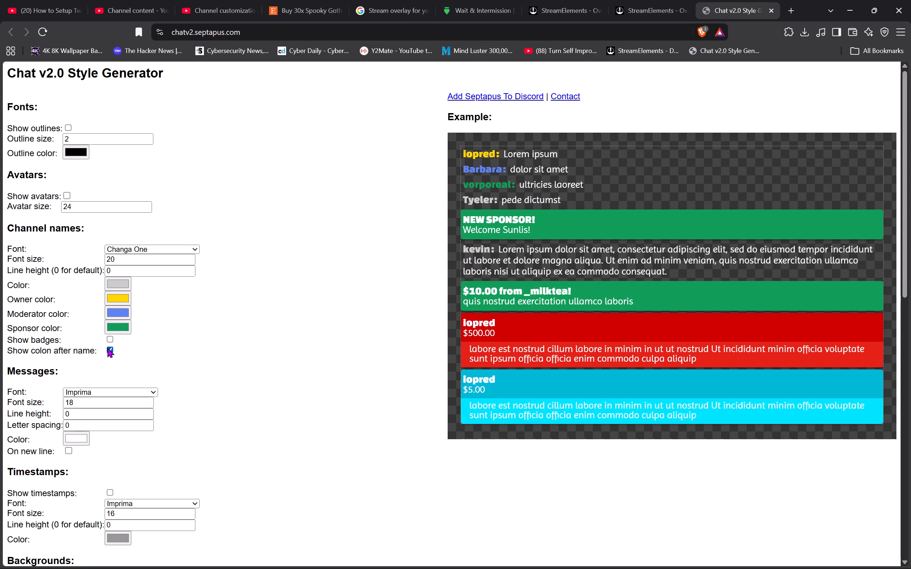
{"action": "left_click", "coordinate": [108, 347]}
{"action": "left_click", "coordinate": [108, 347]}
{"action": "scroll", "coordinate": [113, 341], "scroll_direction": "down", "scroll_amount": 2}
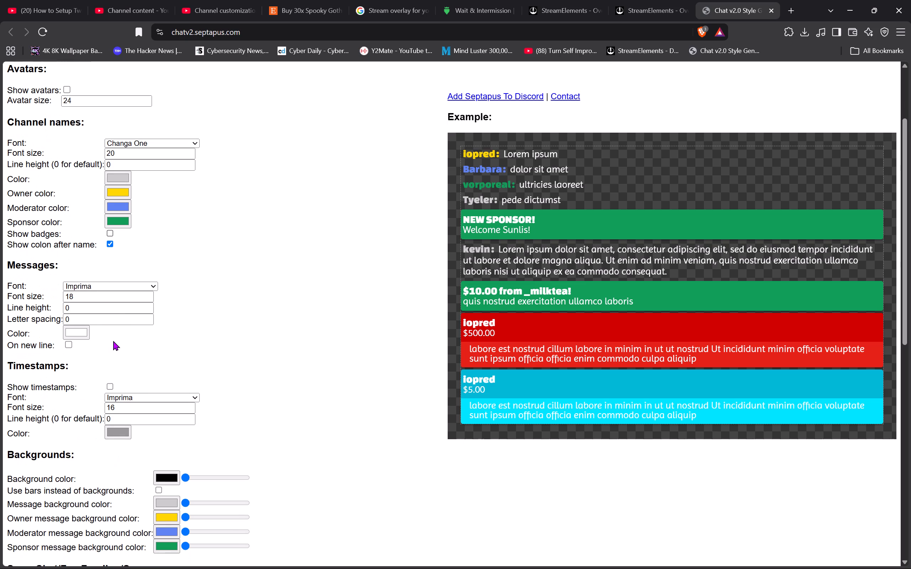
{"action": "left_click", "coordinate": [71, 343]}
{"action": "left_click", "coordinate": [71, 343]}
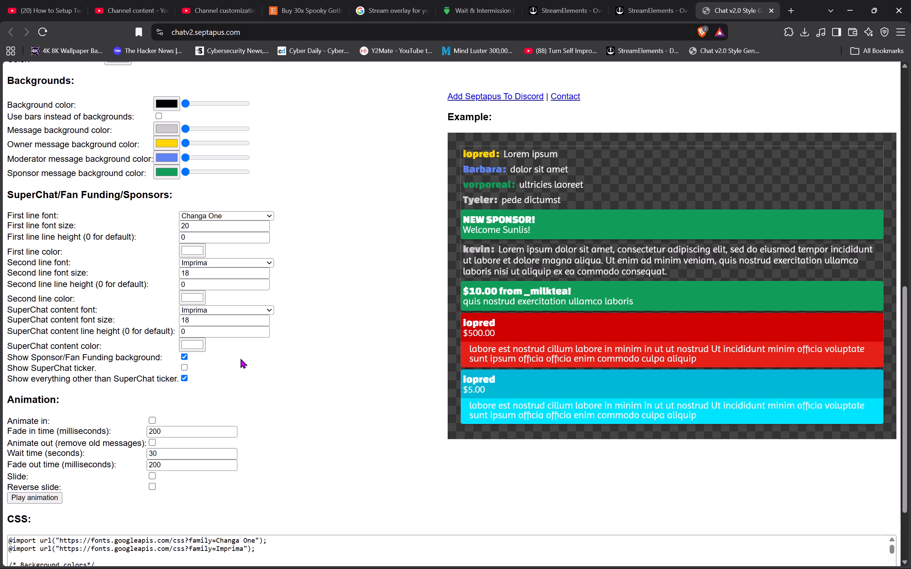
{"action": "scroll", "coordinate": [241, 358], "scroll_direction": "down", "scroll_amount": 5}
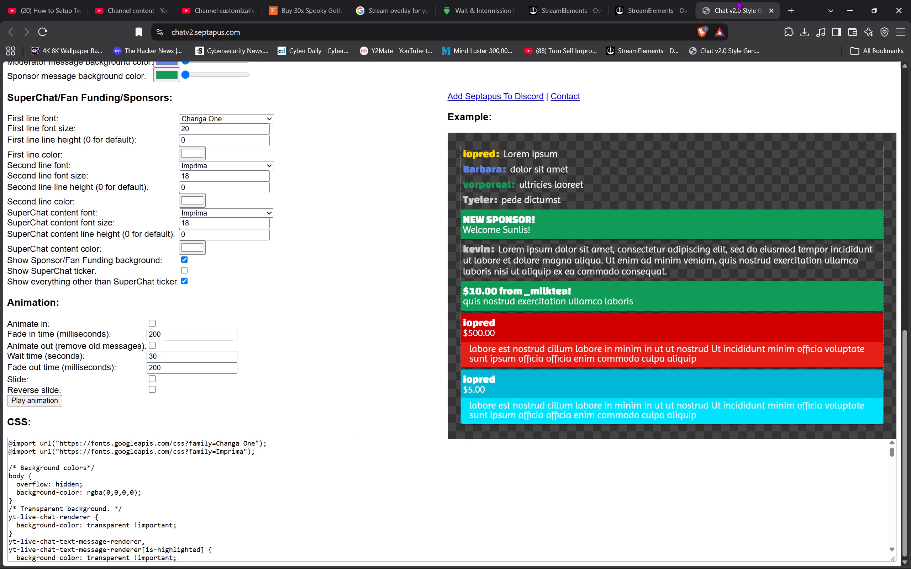
Copy the browser source URL of the SPITFIRE ANIMATED ALERTS overlay from the StreamElements overlays page.
{"action": "left_click", "coordinate": [679, 0]}
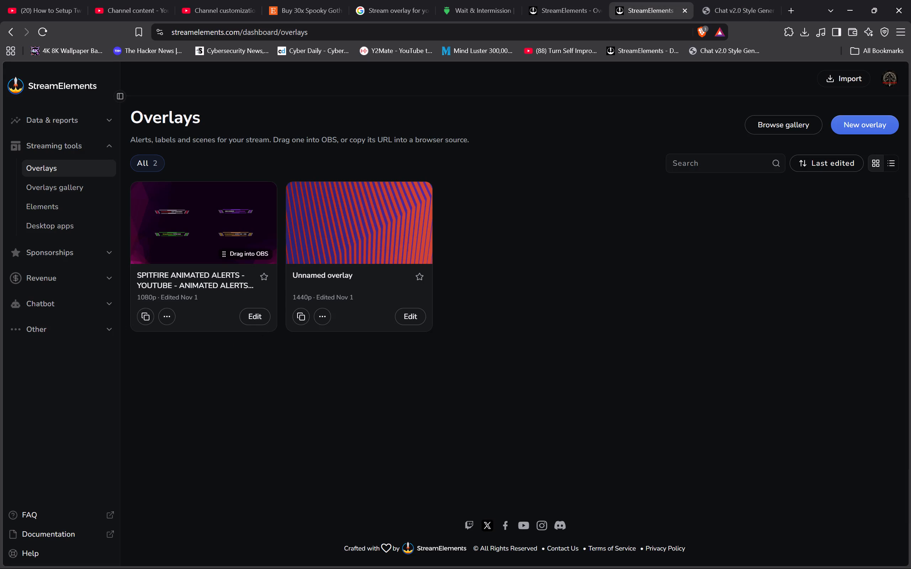
{"action": "left_click", "coordinate": [210, 273]}
{"action": "left_click", "coordinate": [217, 258]}
{"action": "left_click", "coordinate": [222, 234]}
{"action": "left_click", "coordinate": [176, 283]}
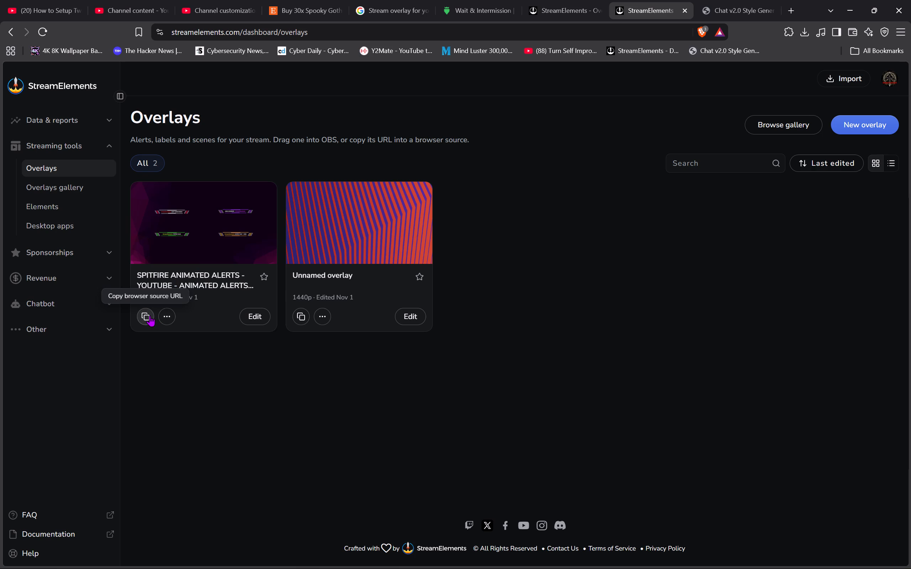
{"action": "left_click", "coordinate": [150, 315]}
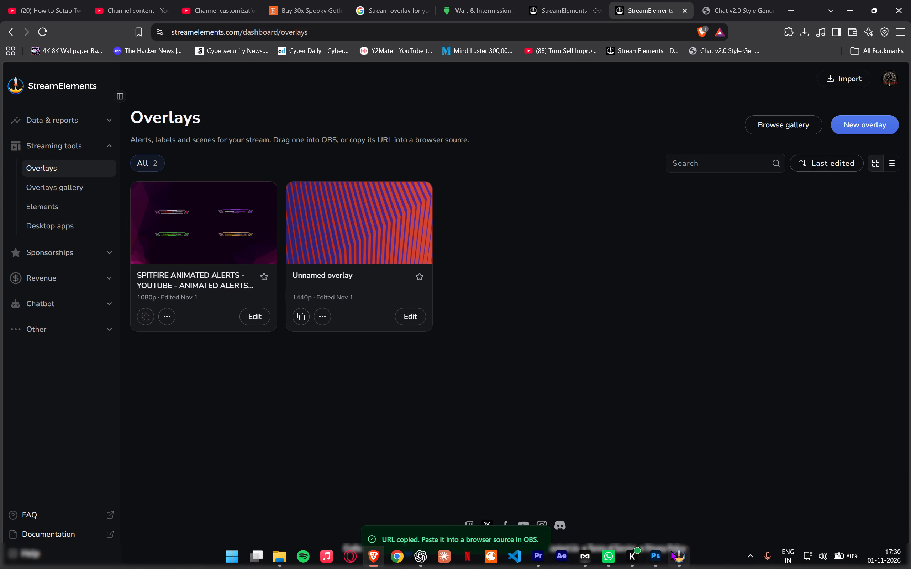
{"action": "left_click", "coordinate": [671, 551]}
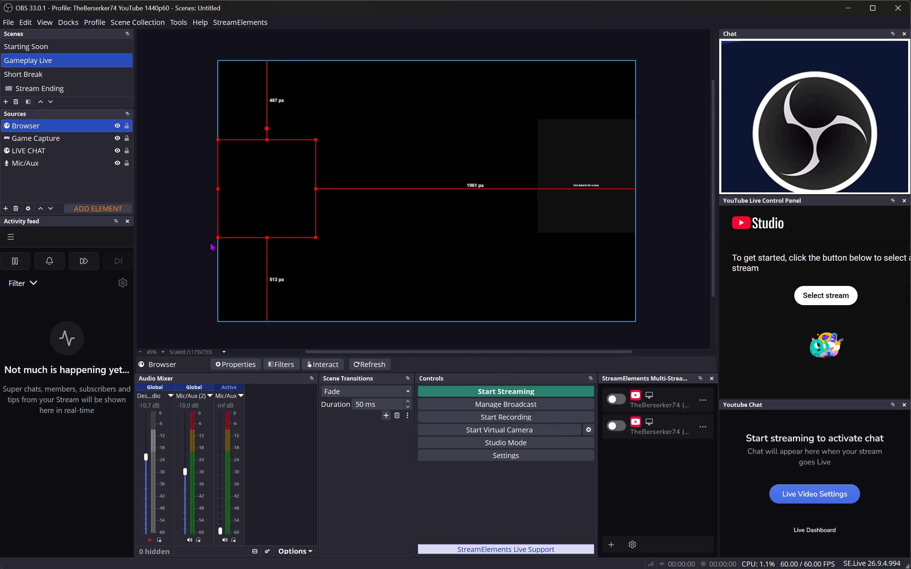
{"action": "left_click", "coordinate": [188, 226]}
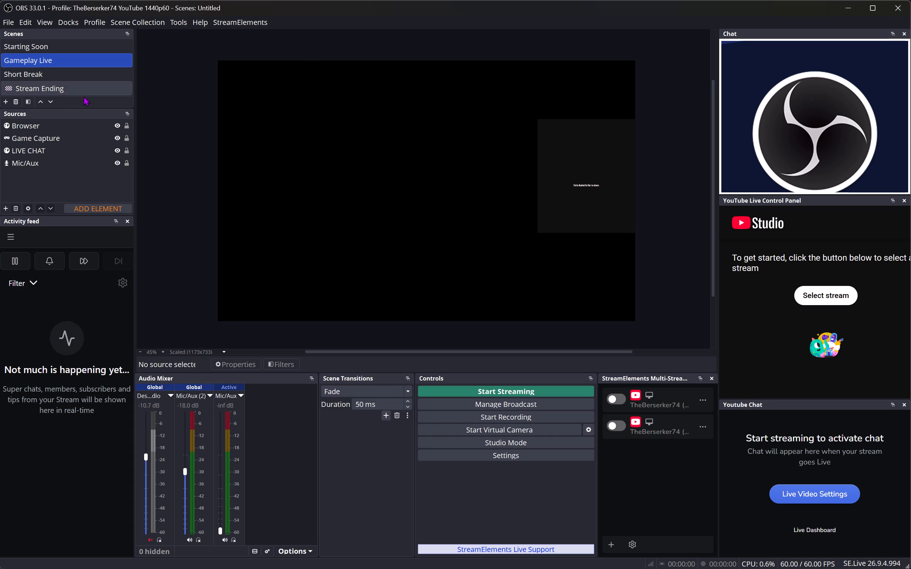
Make the Scenes dock slightly taller by lowering its border with the Sources dock.
{"action": "left_click_drag", "start_coordinate": [88, 108], "coordinate": [86, 123]}
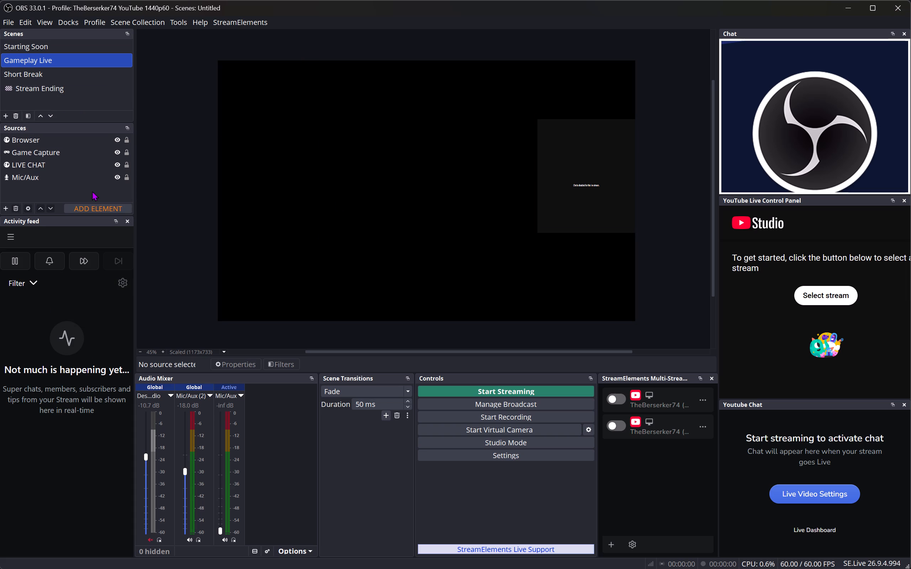
Hide the LIVE CHAT source in the Gameplay Live scene.
{"action": "left_click", "coordinate": [65, 180]}
{"action": "left_click", "coordinate": [43, 165]}
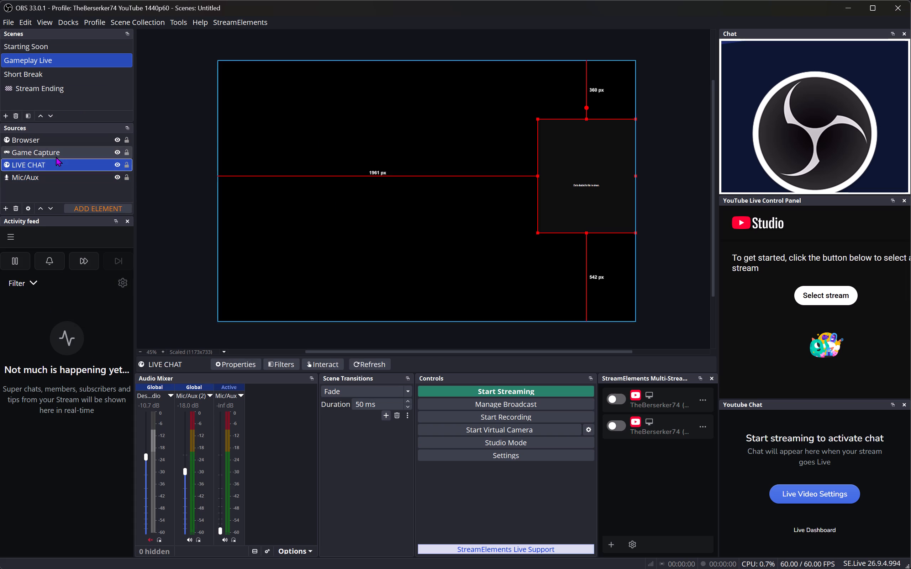
{"action": "left_click", "coordinate": [58, 156]}
{"action": "left_click", "coordinate": [52, 145]}
{"action": "left_click", "coordinate": [55, 169]}
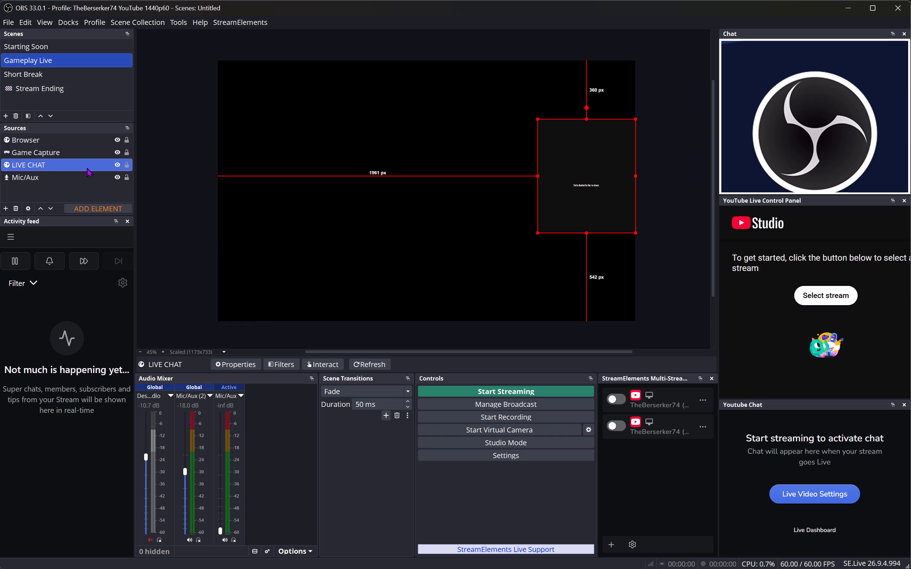
{"action": "left_click", "coordinate": [121, 165]}
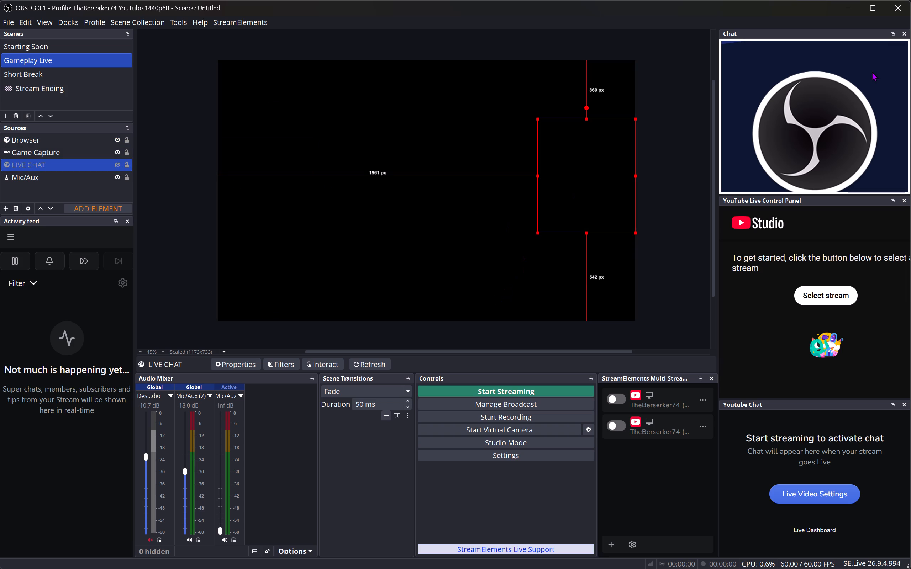
Close OBS Studio.
{"action": "left_click", "coordinate": [906, 8]}
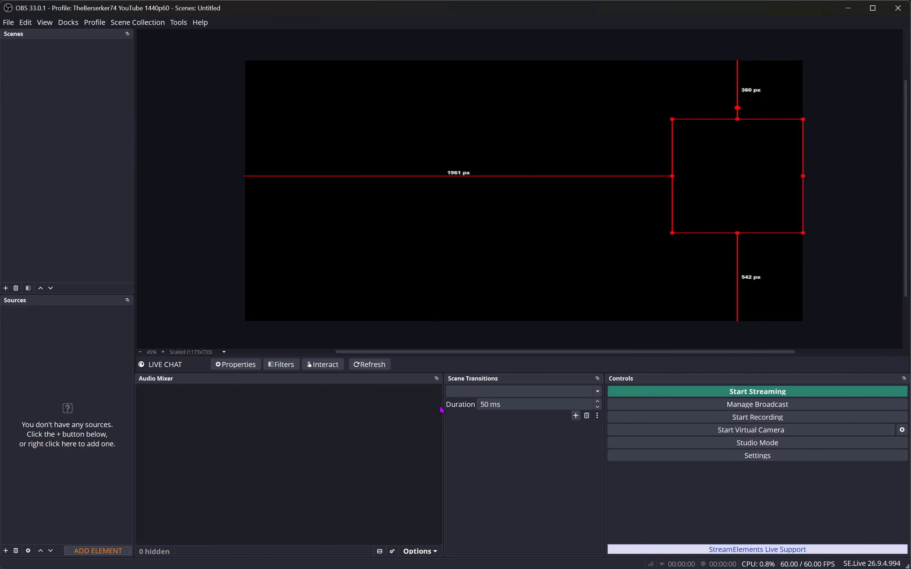
In the Brave browser, close the two StreamElements pages, the Chat v2.0 Style Generator and the wdflat page.
{"action": "middle_click", "coordinate": [673, 0]}
{"action": "middle_click", "coordinate": [572, 0]}
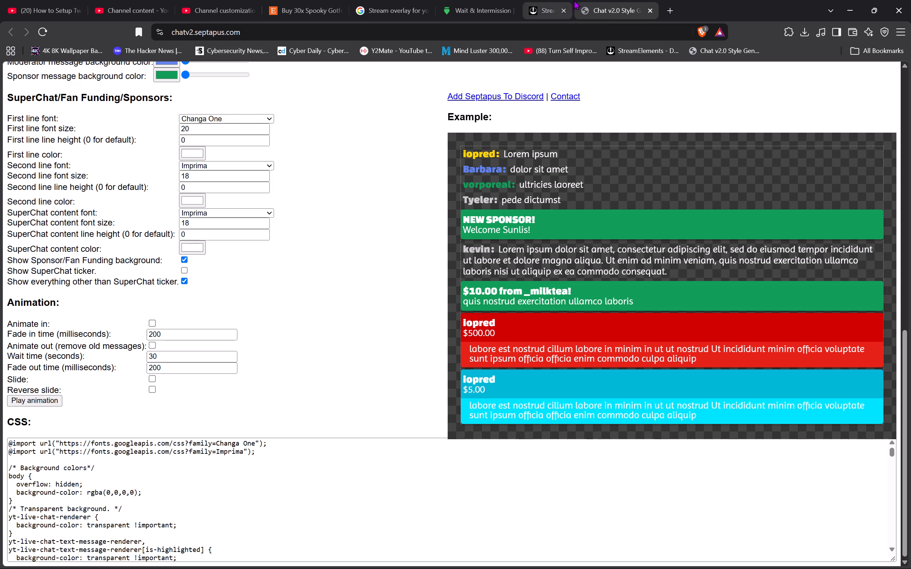
{"action": "middle_click", "coordinate": [558, 0]}
{"action": "middle_click", "coordinate": [534, 3]}
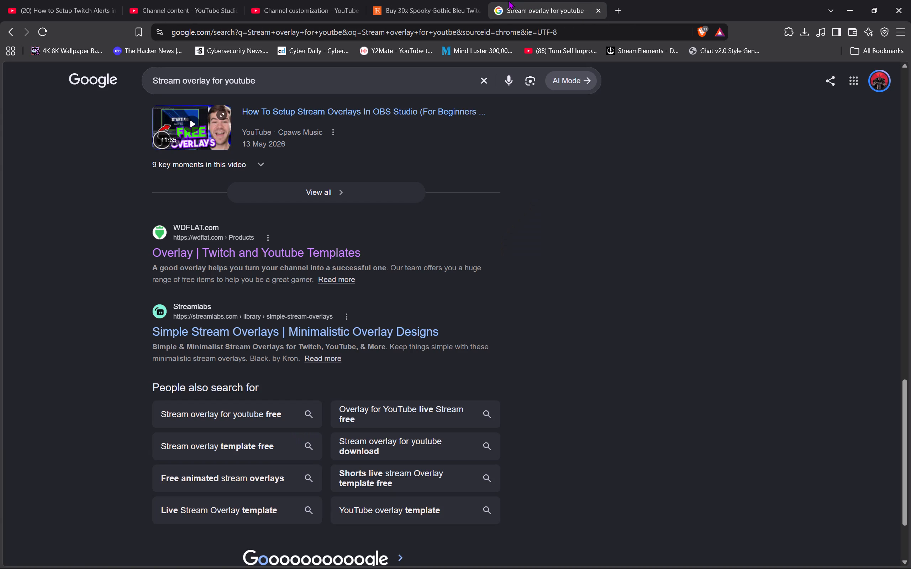
Reopen the wdflat page and bookmark the site's home page in the Bookmarks bar before closing it.
{"action": "key", "text": "ctrl+shift+t"}
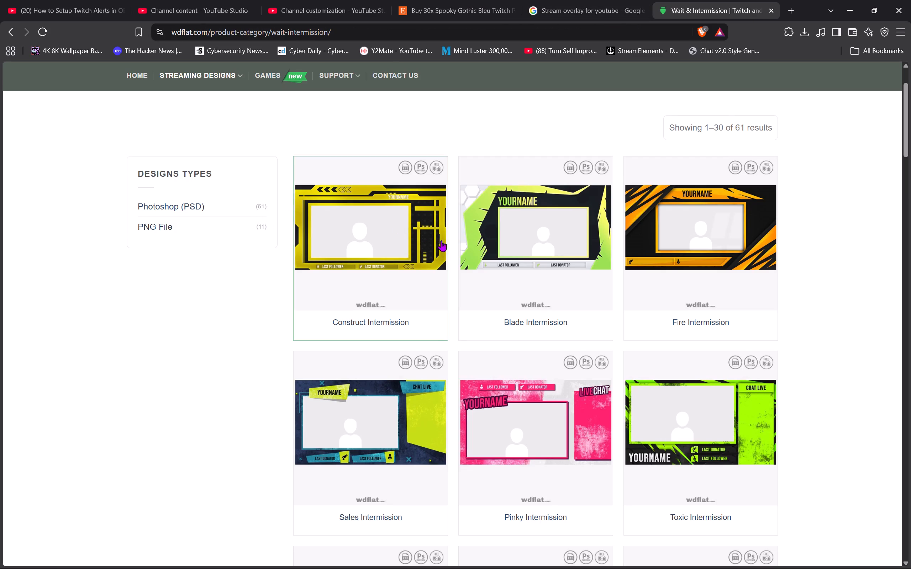
{"action": "scroll", "coordinate": [557, 305], "scroll_direction": "up", "scroll_amount": 8}
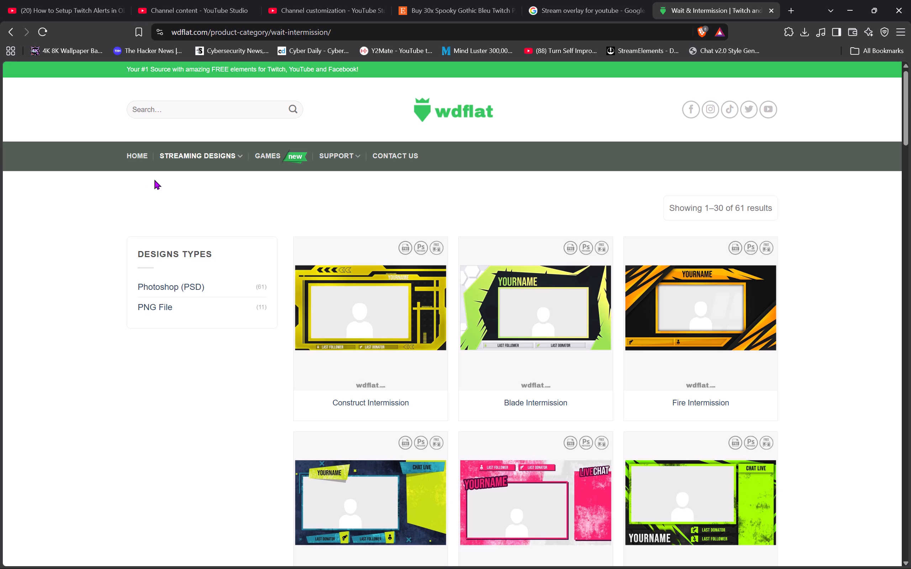
{"action": "left_click", "coordinate": [136, 150]}
{"action": "left_click", "coordinate": [140, 37]}
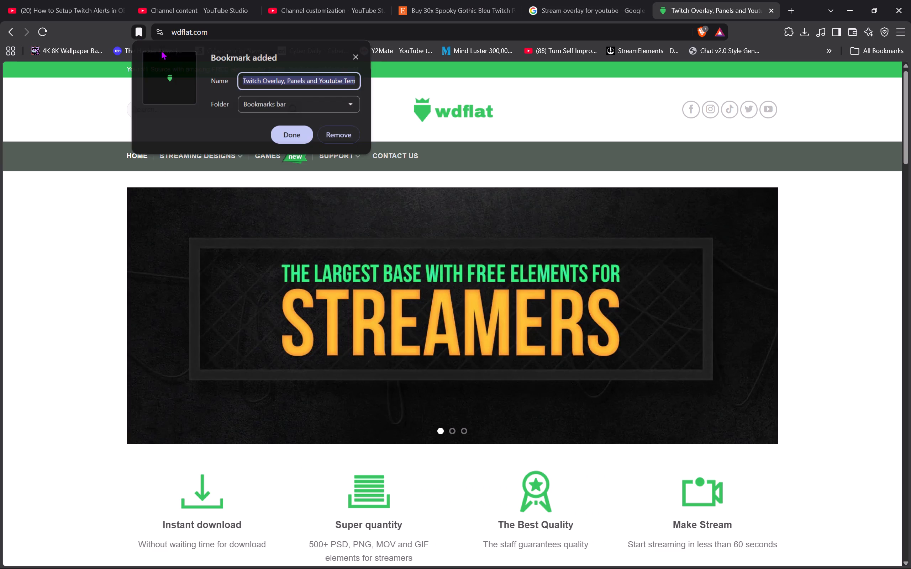
{"action": "left_click", "coordinate": [280, 129]}
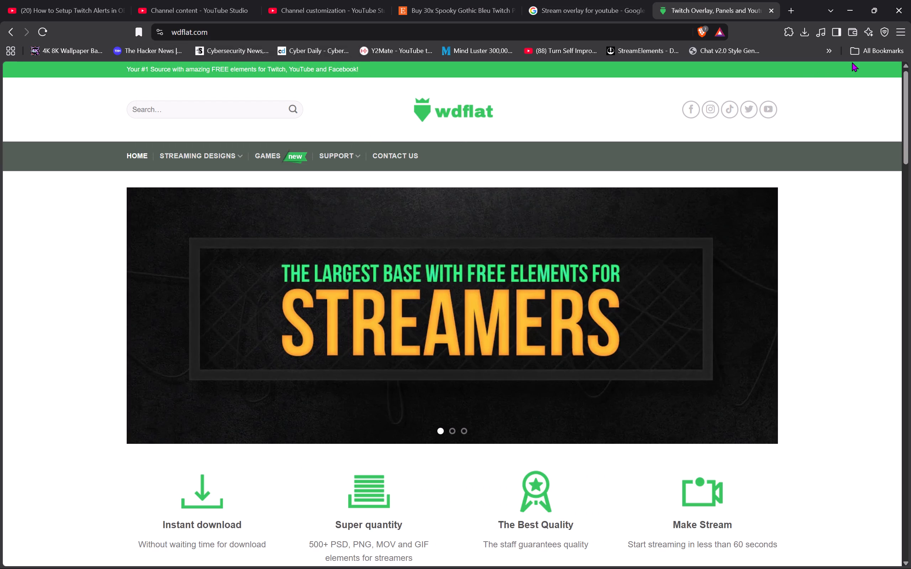
{"action": "middle_click", "coordinate": [732, 0]}
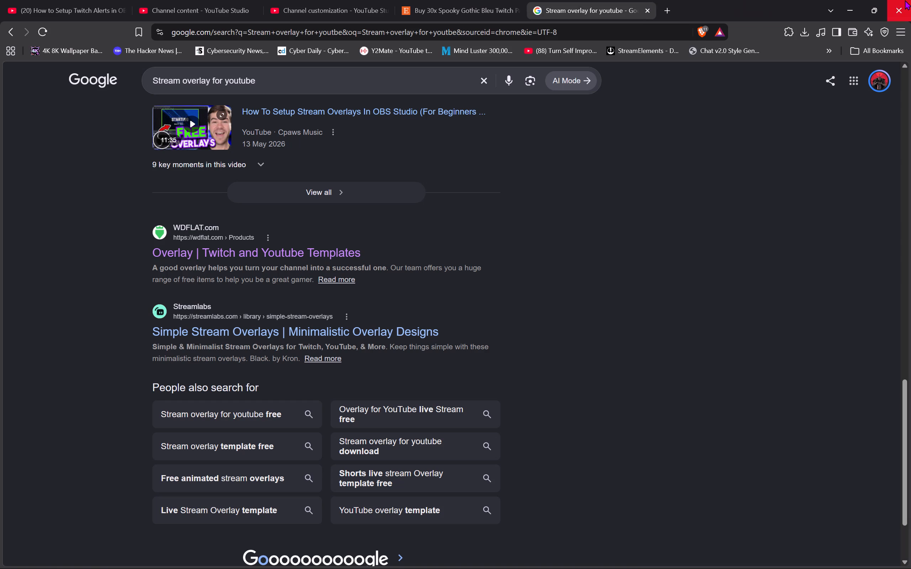
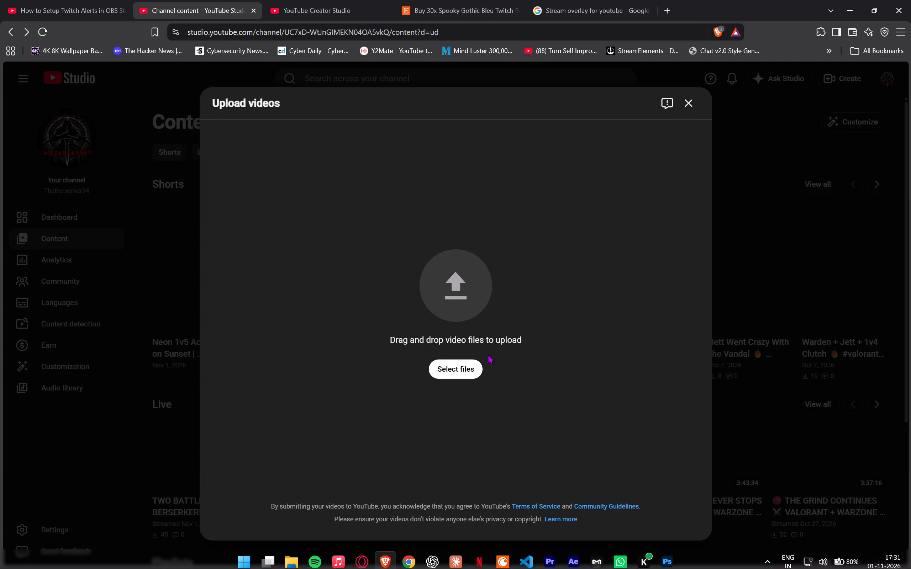
Dismiss the Upload videos dialog and close the YouTube Studio channel customization page.
{"action": "left_click", "coordinate": [693, 103]}
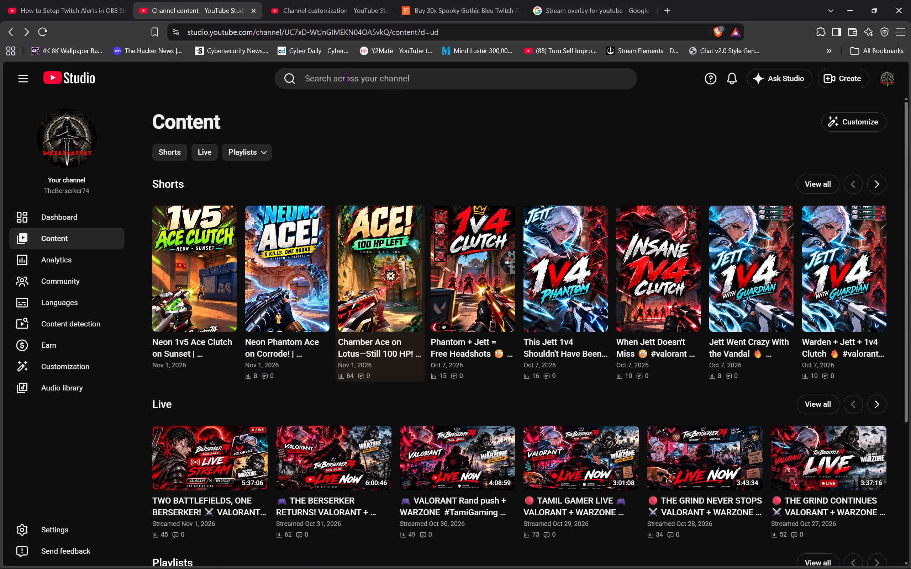
{"action": "left_click", "coordinate": [294, 0]}
{"action": "middle_click", "coordinate": [333, 2]}
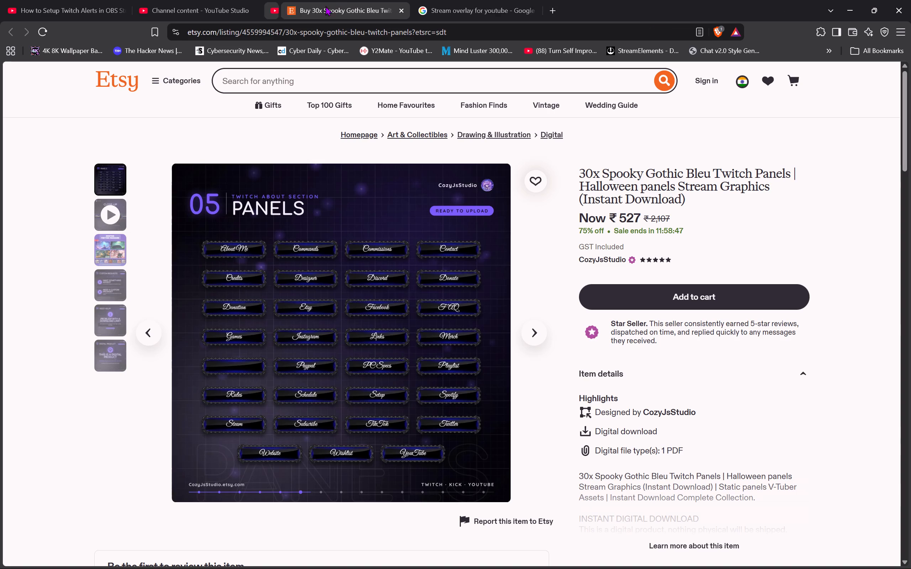
Skim through the "How to Setup Twitch Alerts in OBS Studio" video for how the follower alerts are set up.
{"action": "left_click", "coordinate": [35, 0]}
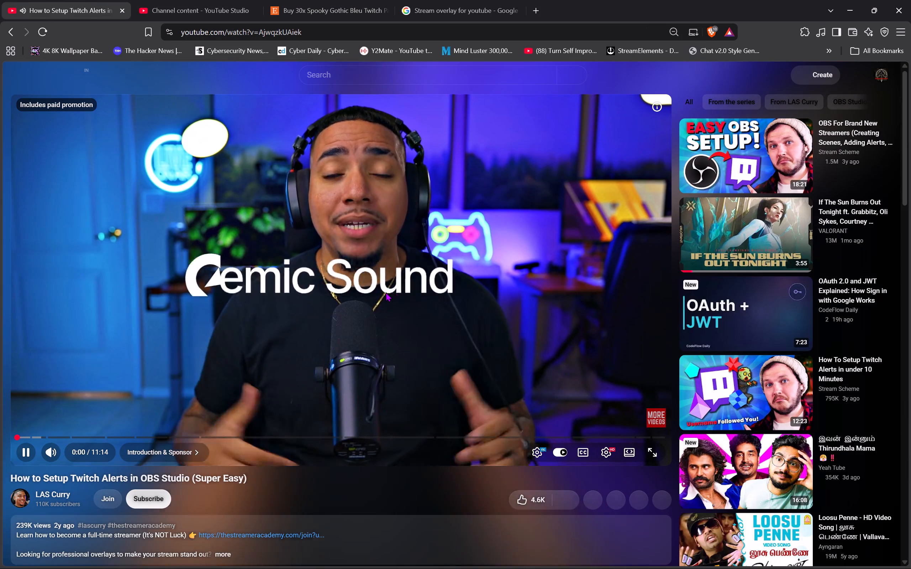
{"action": "key", "text": "Right"}
{"action": "key", "text": "Right"}
{"action": "key", "text": "Right"}
{"action": "key", "text": "Right"}
{"action": "key", "text": "Right"}
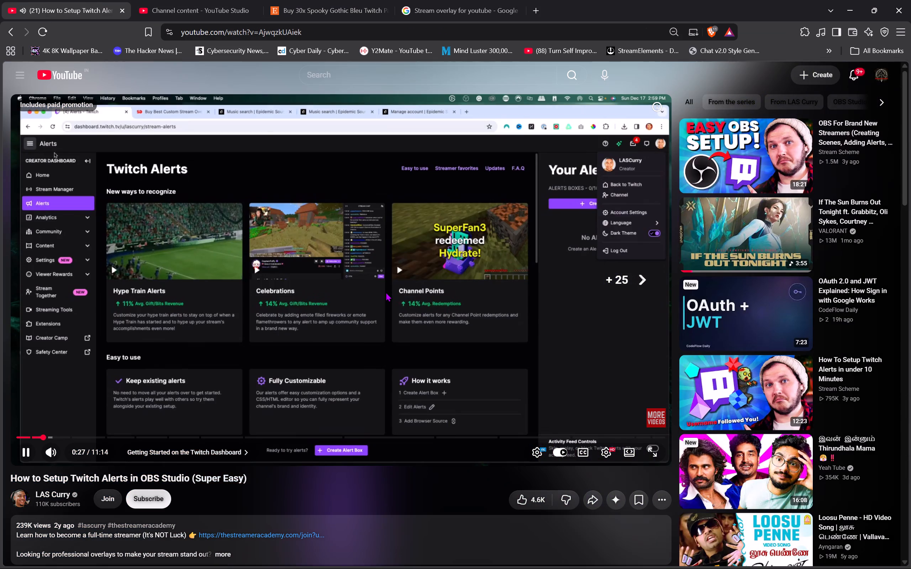
{"action": "key", "text": "Right"}
{"action": "key", "text": "Right"}
{"action": "key", "text": "Right"}
{"action": "key", "text": "Right"}
{"action": "key", "text": "Right"}
{"action": "key", "text": "Right"}
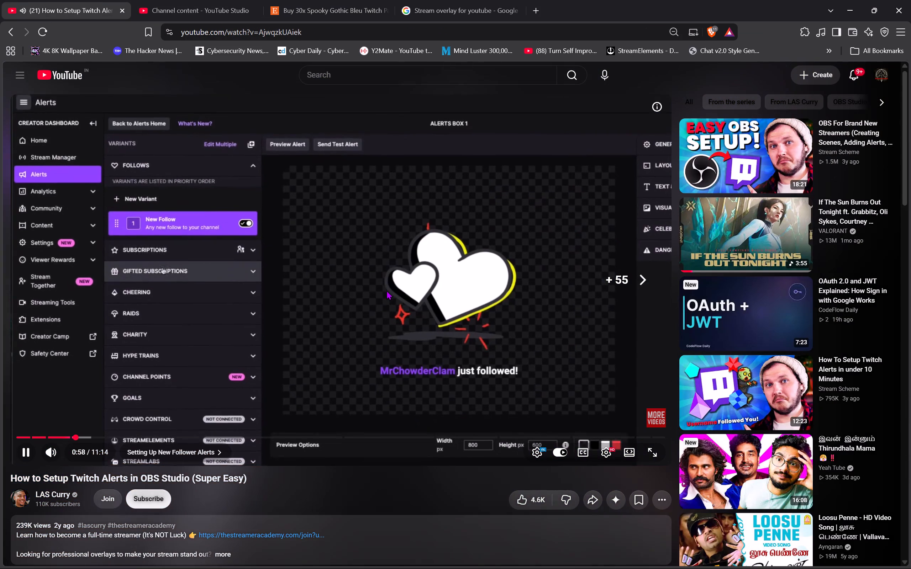
{"action": "key", "text": "Right"}
{"action": "key", "text": "Right"}
{"action": "key", "text": "Right"}
{"action": "key", "text": "Right"}
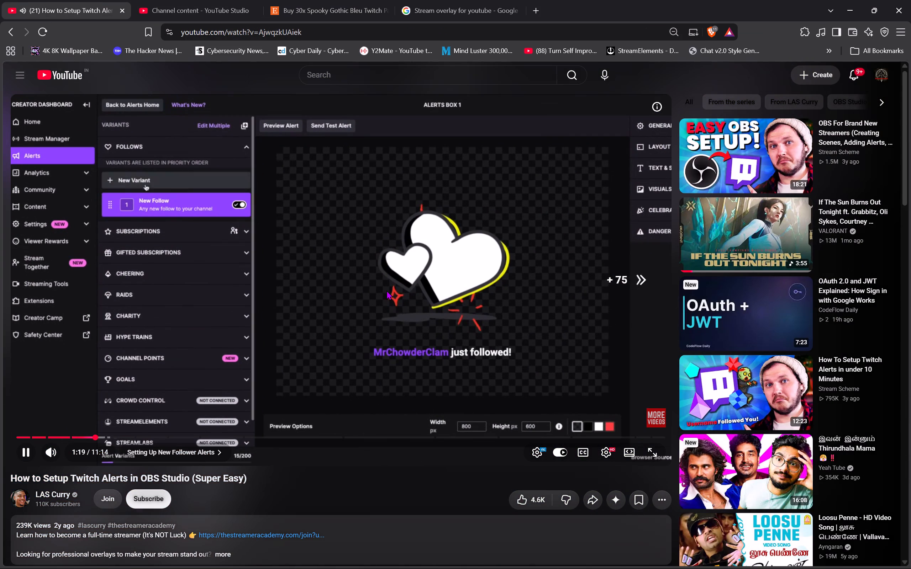
{"action": "key", "text": "Right"}
{"action": "key", "text": "Left"}
{"action": "key", "text": "Left"}
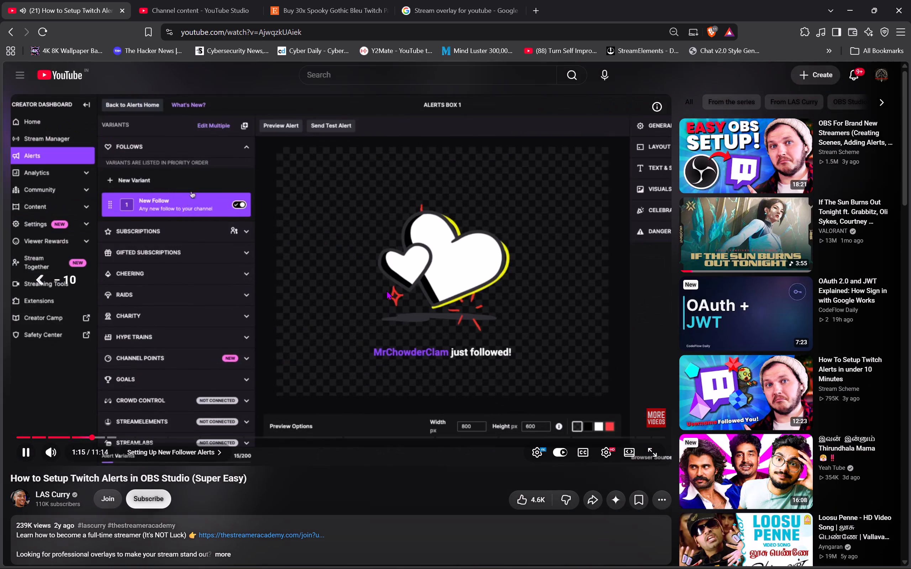
{"action": "key", "text": "Right"}
{"action": "key", "text": "Right"}
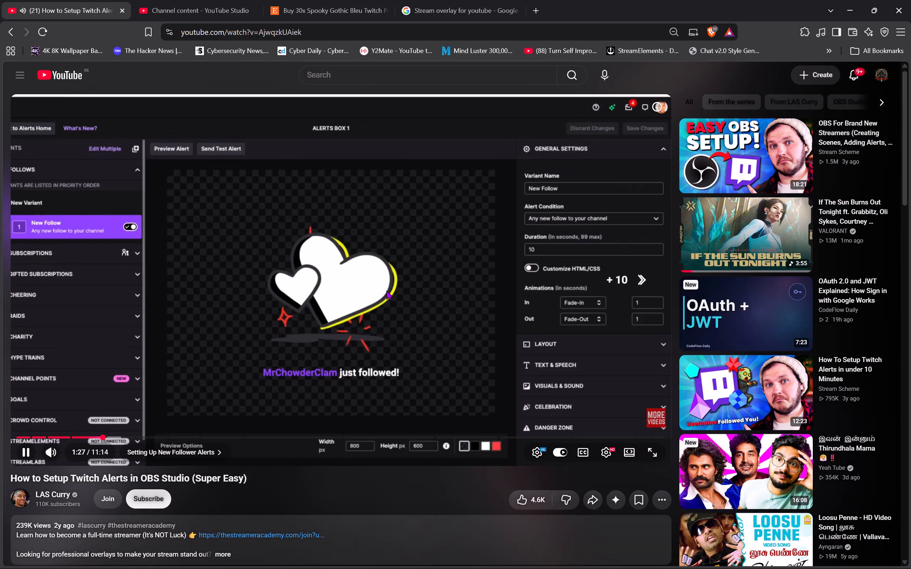
{"action": "key", "text": "Right"}
{"action": "key", "text": "Right"}
{"action": "key", "text": "Right"}
{"action": "key", "text": "Right"}
{"action": "key", "text": "Right"}
{"action": "key", "text": "Right"}
{"action": "key", "text": "Right"}
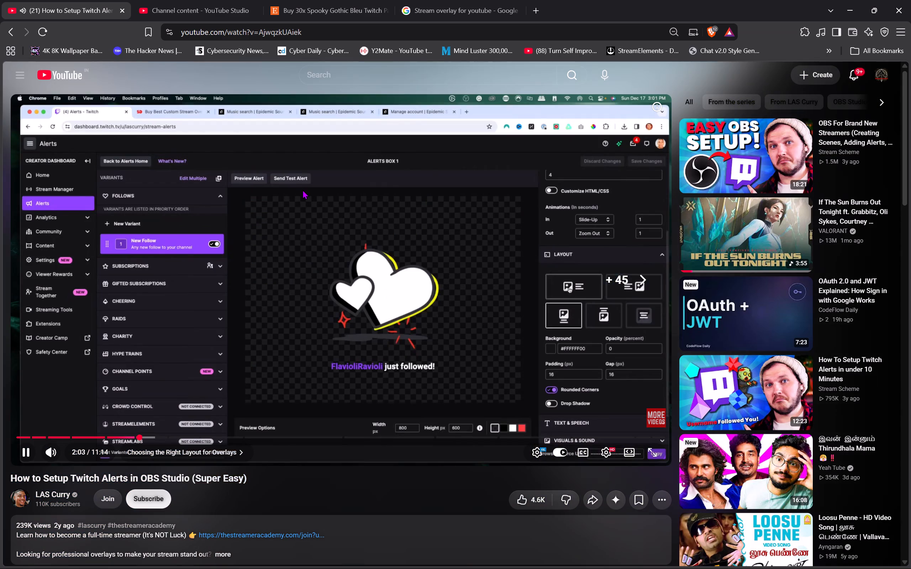
{"action": "key", "text": "Right"}
{"action": "key", "text": "Right"}
{"action": "key", "text": "Right"}
{"action": "key", "text": "Right"}
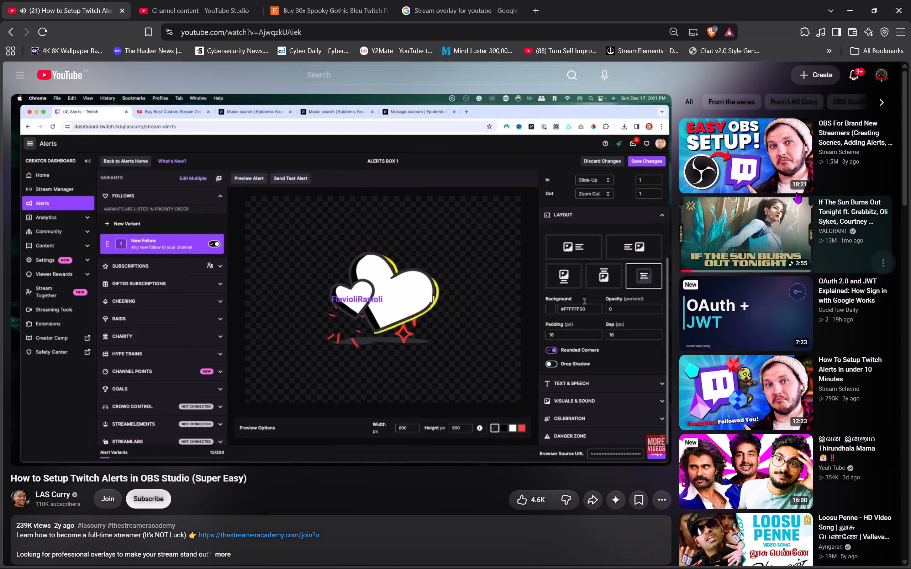
{"action": "scroll", "coordinate": [723, 242], "scroll_direction": "down", "scroll_amount": 4}
{"action": "scroll", "coordinate": [678, 282], "scroll_direction": "up", "scroll_amount": 10}
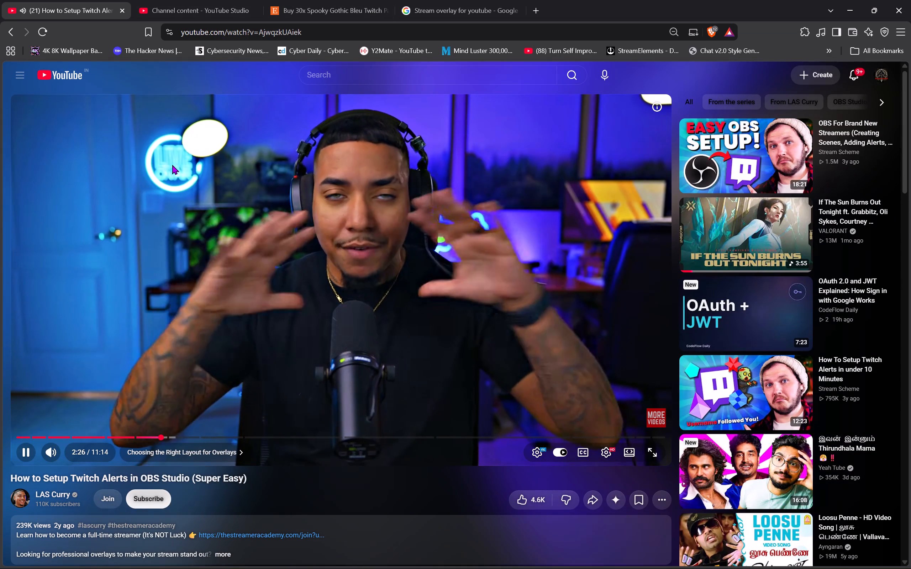
Return to the YouTube search results and refine the search to "how to keep new subscriber alert overlay in obs for youtube".
{"action": "left_click_drag", "start_coordinate": [198, 200], "coordinate": [214, 206]}
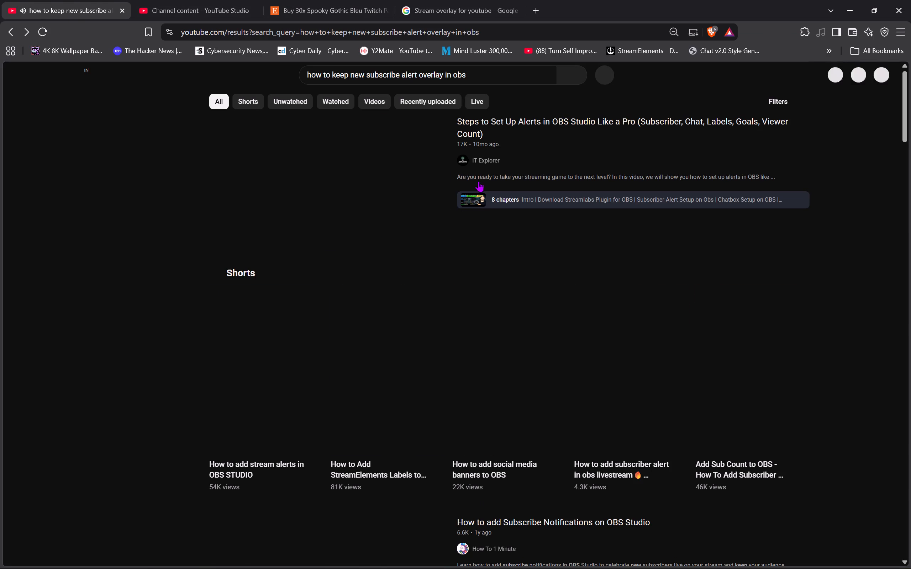
{"action": "left_click", "coordinate": [498, 76]}
{"action": "key", "text": "space"}
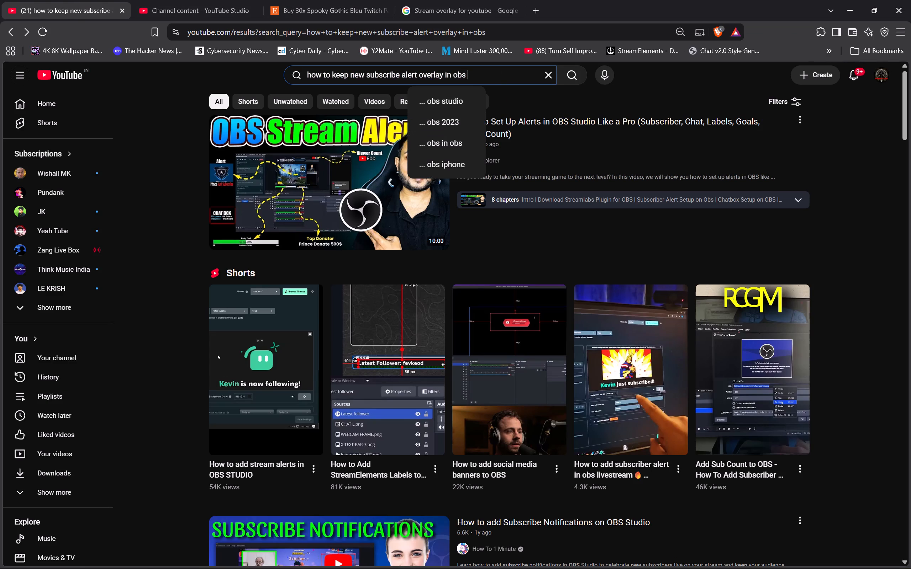
{"action": "key", "text": "Left"}
{"action": "key", "text": "Left"}
{"action": "key", "text": "Left"}
{"action": "key", "text": "Left"}
{"action": "key", "text": "Left"}
{"action": "key", "text": "Left"}
{"action": "key", "text": "Left"}
{"action": "key", "text": "Left"}
{"action": "key", "text": "Left"}
{"action": "key", "text": "Left"}
{"action": "key", "text": "Left"}
{"action": "key", "text": "Left"}
{"action": "key", "text": "Left"}
{"action": "key", "text": "Left"}
{"action": "key", "text": "Left"}
{"action": "key", "text": "Left"}
{"action": "key", "text": "Left"}
{"action": "key", "text": "Left"}
{"action": "key", "text": "Left"}
{"action": "key", "text": "Left"}
{"action": "key", "text": "Left"}
{"action": "type", "text": "for"}
{"action": "key", "text": "space"}
{"action": "key", "text": "BackSpace"}
{"action": "key", "text": "BackSpace"}
{"action": "key", "text": "BackSpace"}
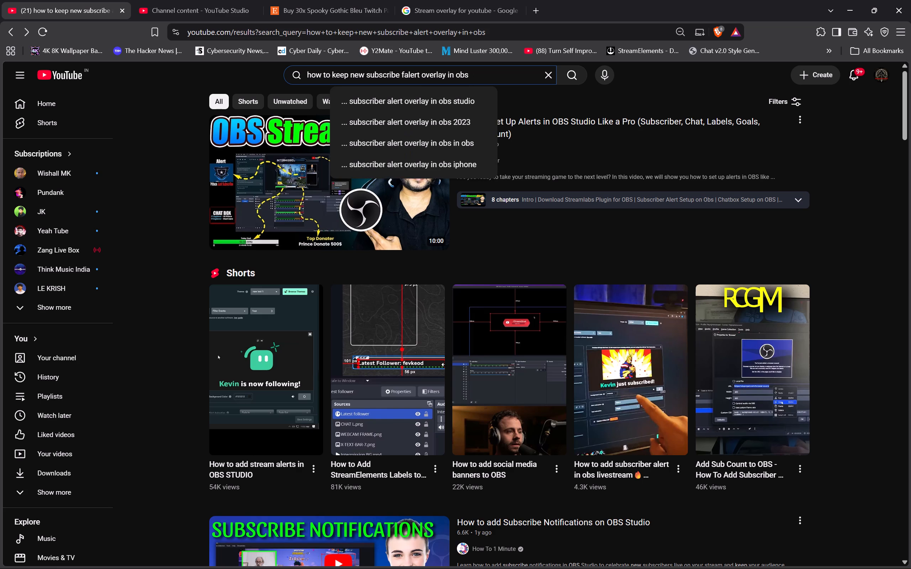
{"action": "key", "text": "BackSpace"}
{"action": "key", "text": "Right"}
{"action": "key", "text": "Right"}
{"action": "key", "text": "Right"}
{"action": "key", "text": "Right"}
{"action": "key", "text": "Right"}
{"action": "key", "text": "Right"}
{"action": "key", "text": "Right"}
{"action": "key", "text": "Right"}
{"action": "key", "text": "Right"}
{"action": "key", "text": "Right"}
{"action": "key", "text": "Right"}
{"action": "key", "text": "Right"}
{"action": "key", "text": "Right"}
{"action": "key", "text": "Right"}
{"action": "key", "text": "Right"}
{"action": "key", "text": "Right"}
{"action": "key", "text": "Right"}
{"action": "key", "text": "Right"}
{"action": "key", "text": "Right"}
{"action": "key", "text": "Right"}
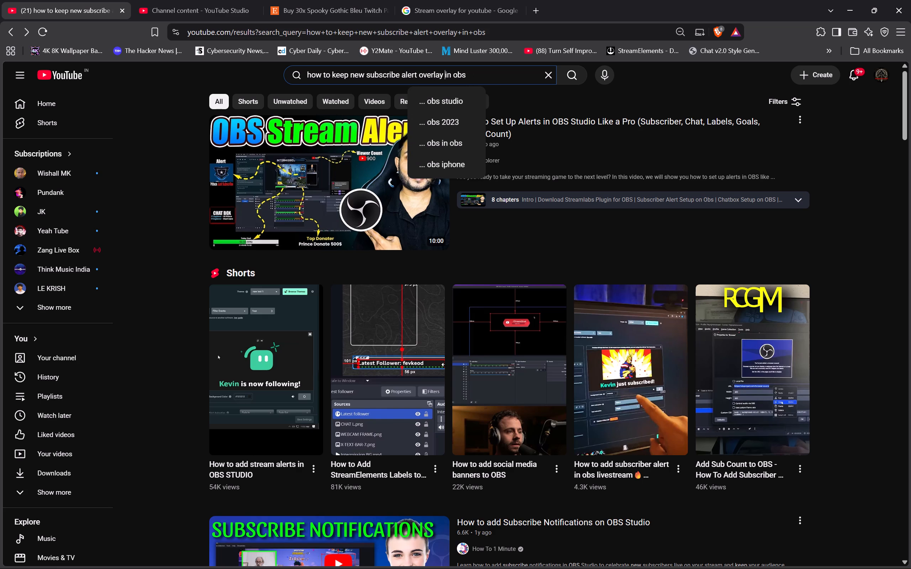
{"action": "type", "text": "for yoyube"}
{"action": "key", "text": "Down"}
{"action": "key", "text": "Return"}
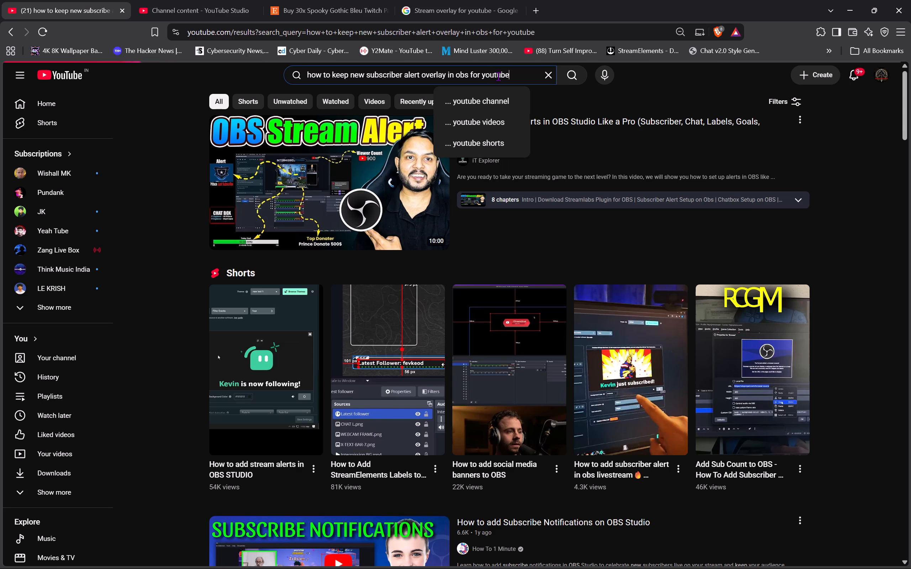
Play the "How to Setup YouTube Alerts in OBS Studio" video, examine the StreamElements overlay setup part, and pause it.
{"action": "left_click", "coordinate": [266, 190]}
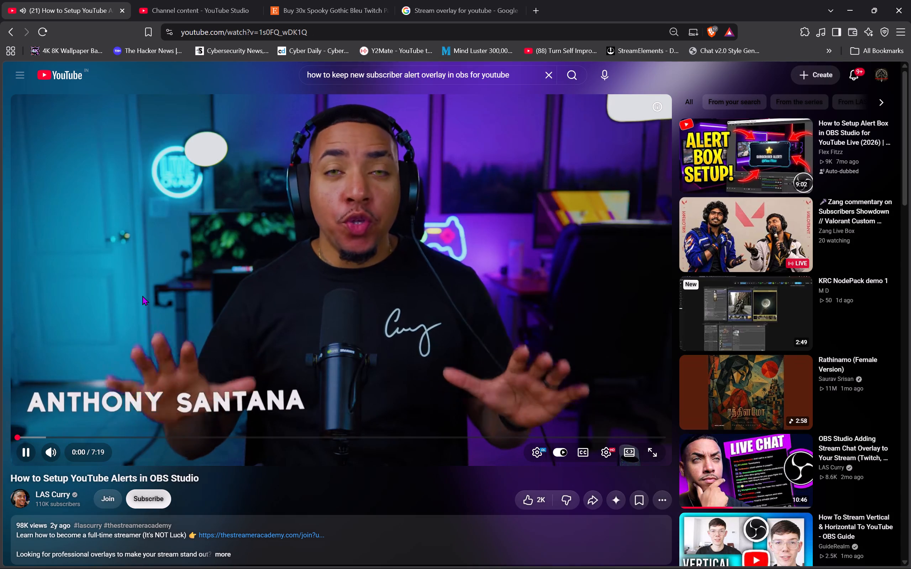
{"action": "key", "text": "Right"}
{"action": "key", "text": "Right"}
{"action": "key", "text": "Right"}
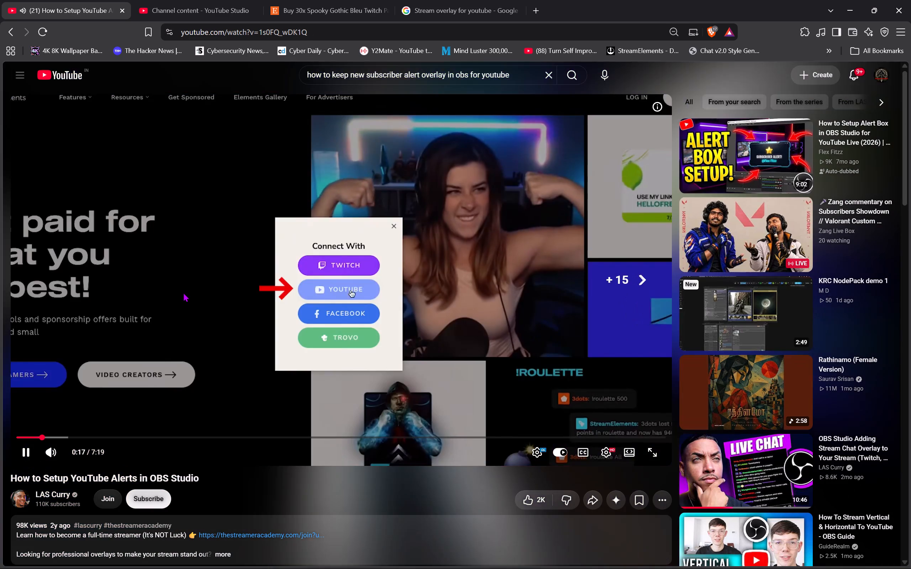
{"action": "key", "text": "Right"}
{"action": "key", "text": "Right"}
{"action": "key", "text": "Right"}
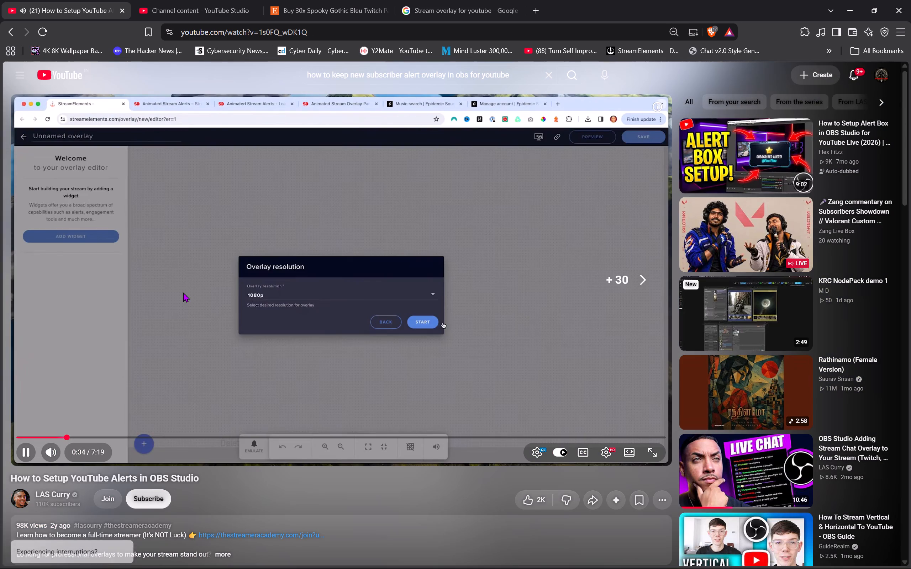
{"action": "key", "text": "Right"}
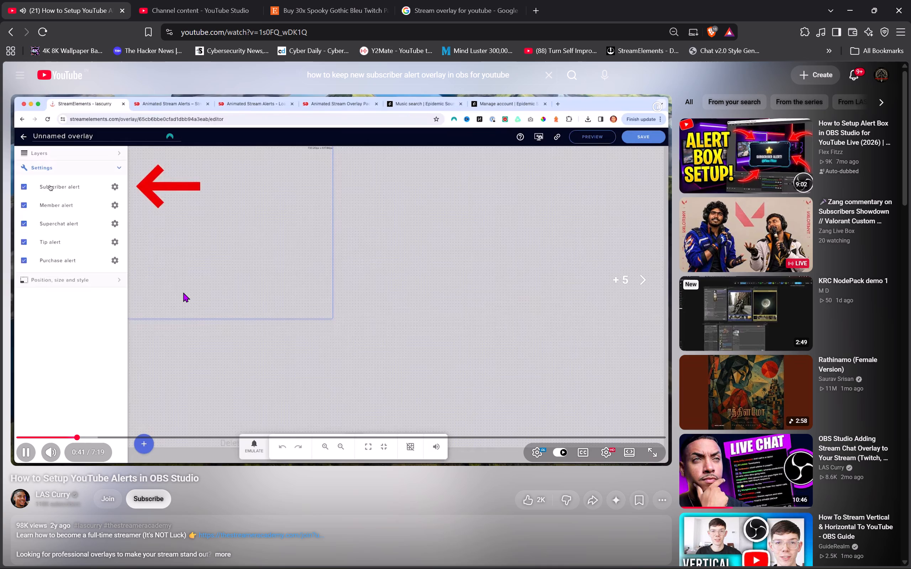
{"action": "key", "text": "Right"}
{"action": "key", "text": "Right"}
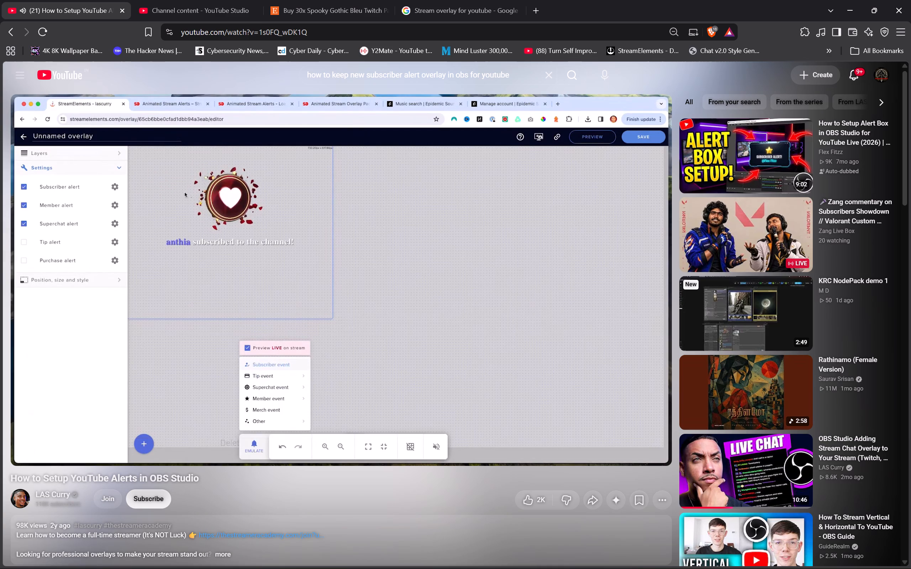
{"action": "key", "text": "Left"}
{"action": "key", "text": "Left"}
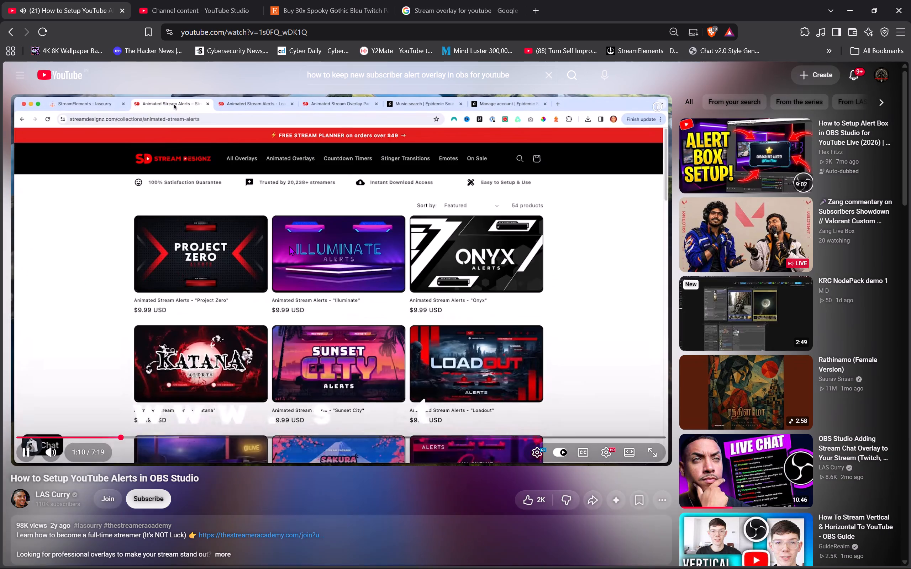
{"action": "key", "text": "space"}
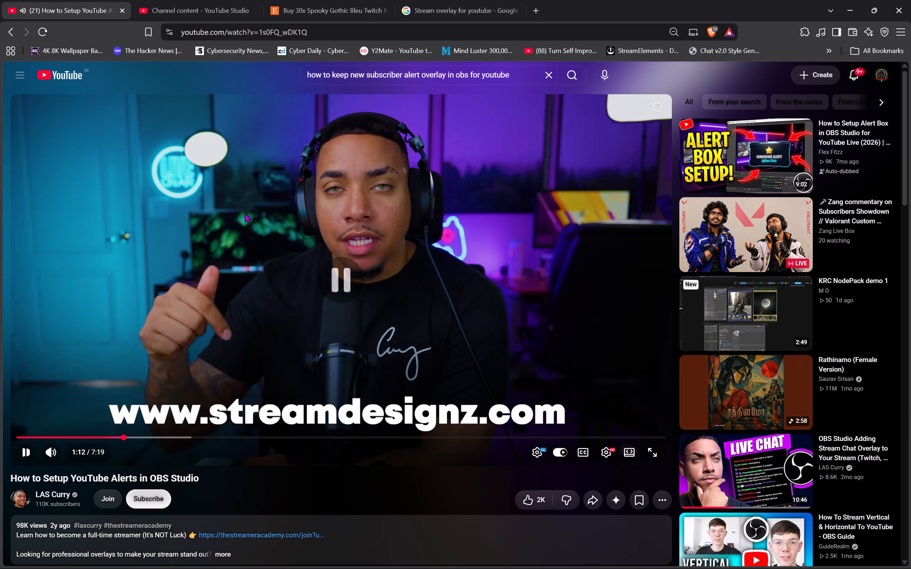
Open the StreamElements site in a new browser tab and go to the account's dashboard.
{"action": "left_click", "coordinate": [538, 12]}
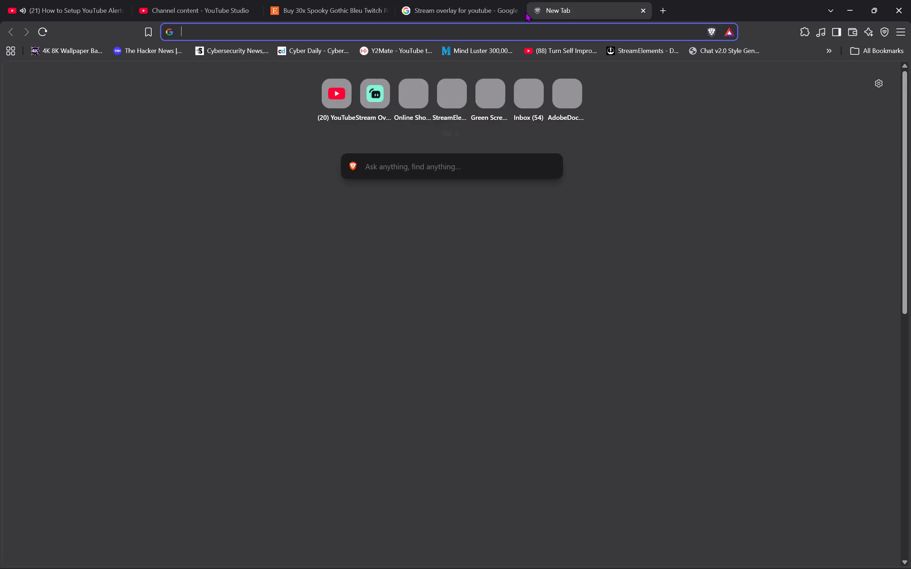
{"action": "key", "text": "s"}
{"action": "type", "text": "trea,"}
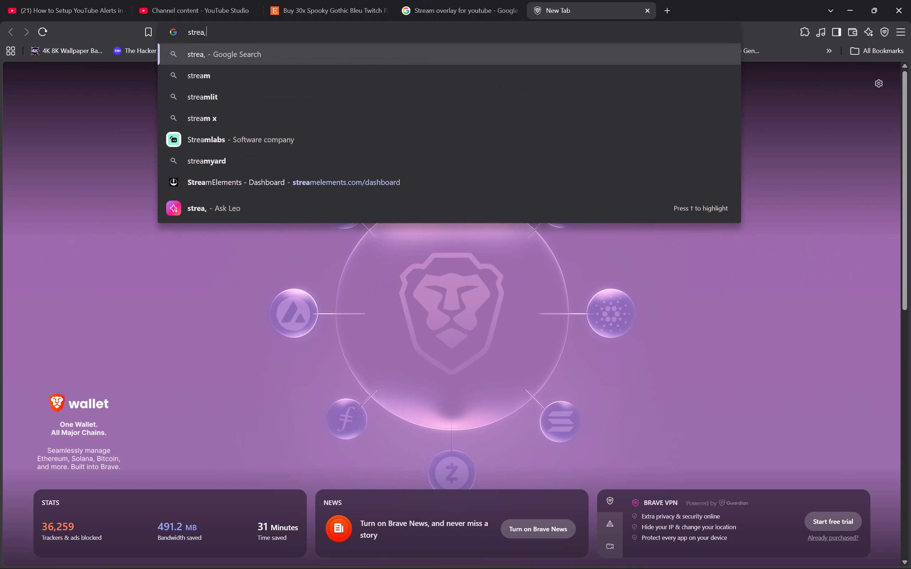
{"action": "key", "text": "BackSpace"}
{"action": "key", "text": "Down"}
{"action": "key", "text": "Return"}
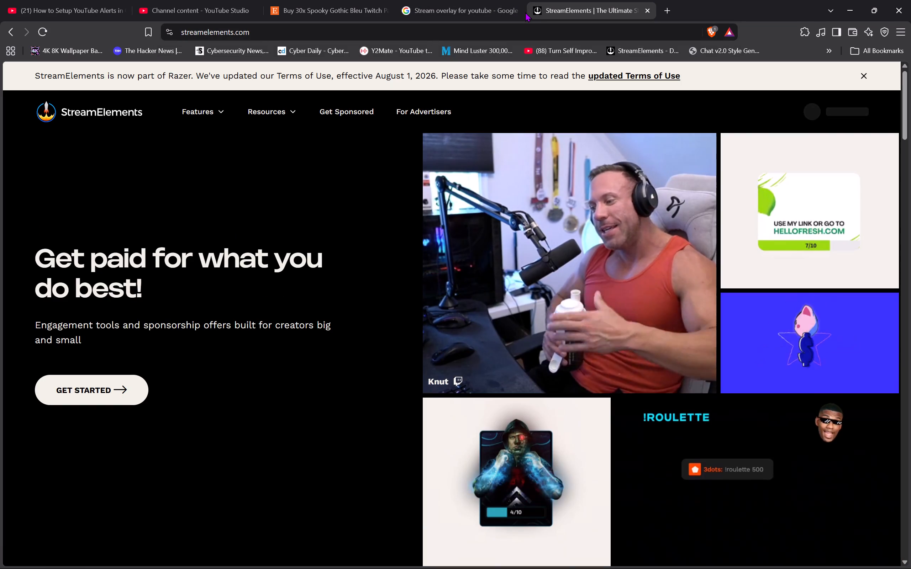
{"action": "left_click", "coordinate": [808, 113]}
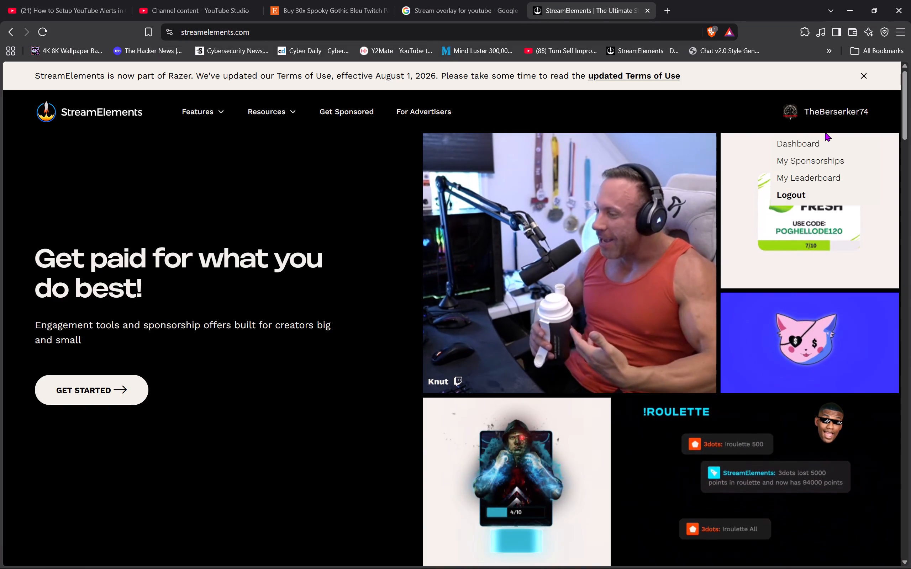
{"action": "left_click", "coordinate": [812, 139]}
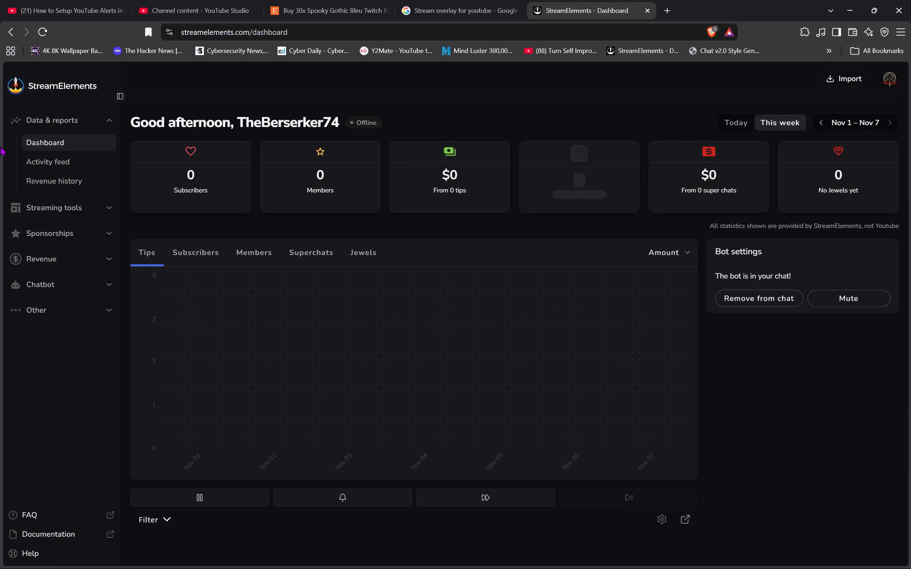
Go to the Overlays page under Streaming tools and open the 1440p Unnamed overlay for editing.
{"action": "left_click", "coordinate": [79, 215]}
{"action": "left_click", "coordinate": [81, 208]}
{"action": "left_click", "coordinate": [63, 230]}
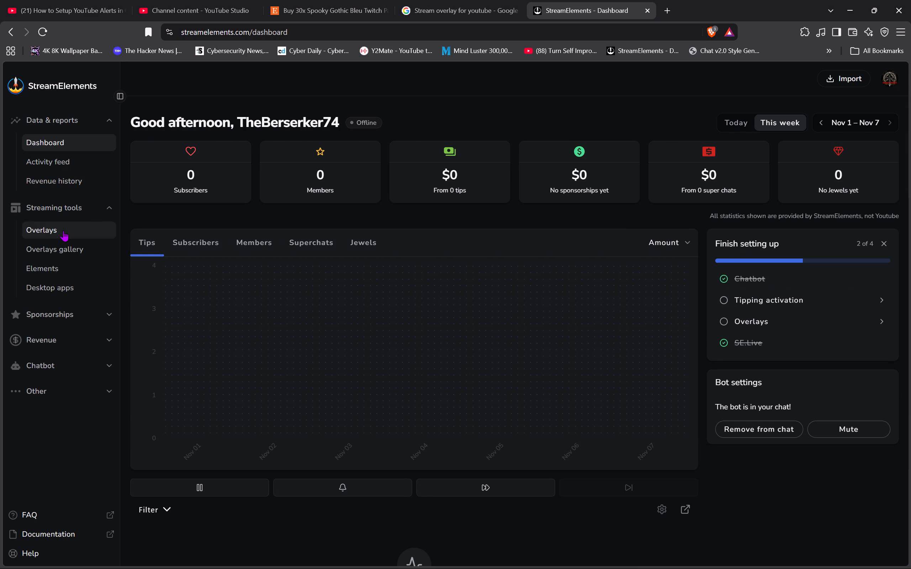
{"action": "left_click", "coordinate": [362, 257]}
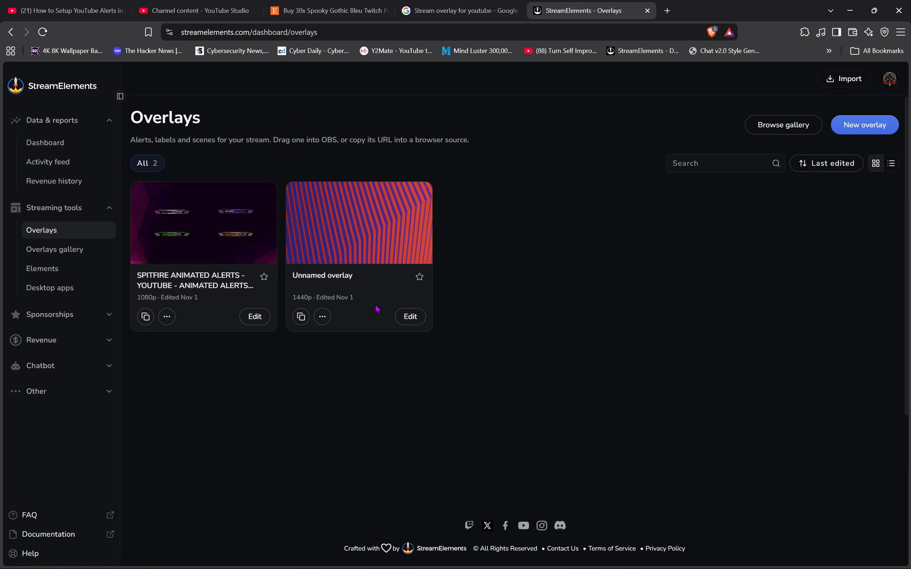
{"action": "left_click", "coordinate": [414, 321]}
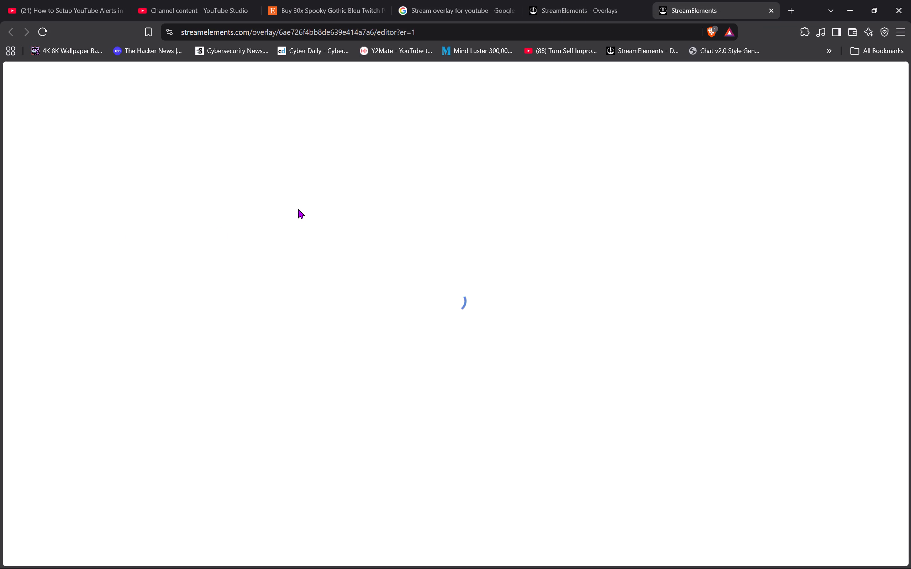
Add an alert box widget from the Alerts category to the Unnamed overlay.
{"action": "left_click", "coordinate": [107, 220]}
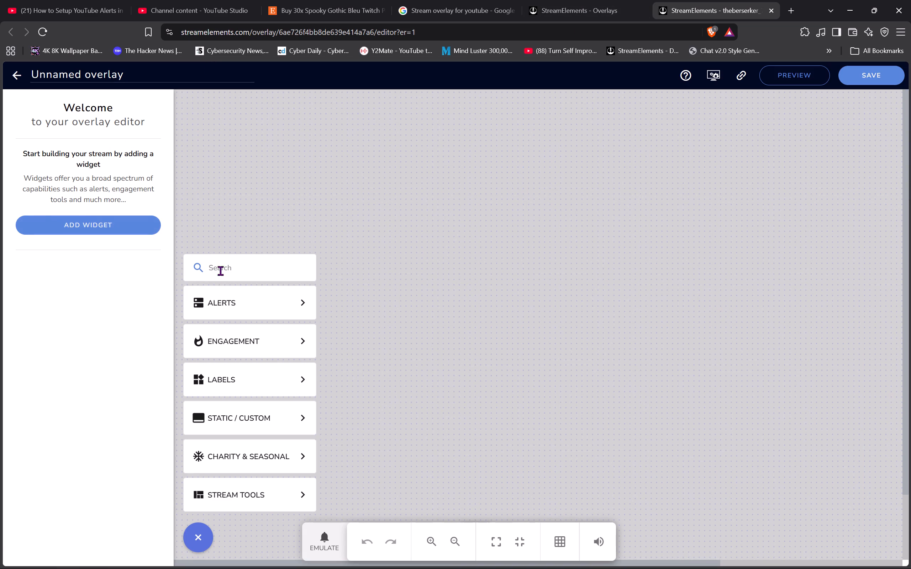
{"action": "left_click", "coordinate": [347, 305]}
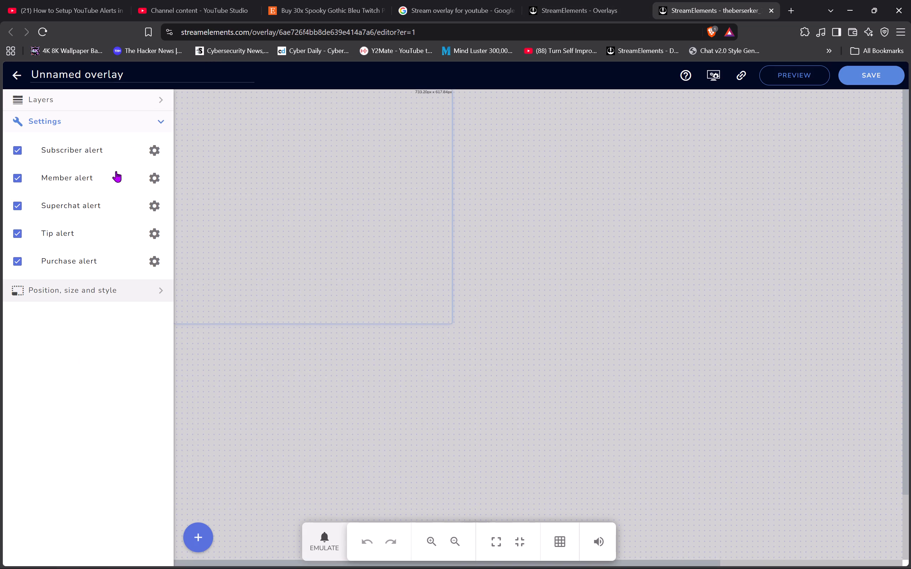
Disable the member, superchat, tip and purchase alerts in the alert box, keeping only the subscriber alert enabled.
{"action": "left_click", "coordinate": [17, 181]}
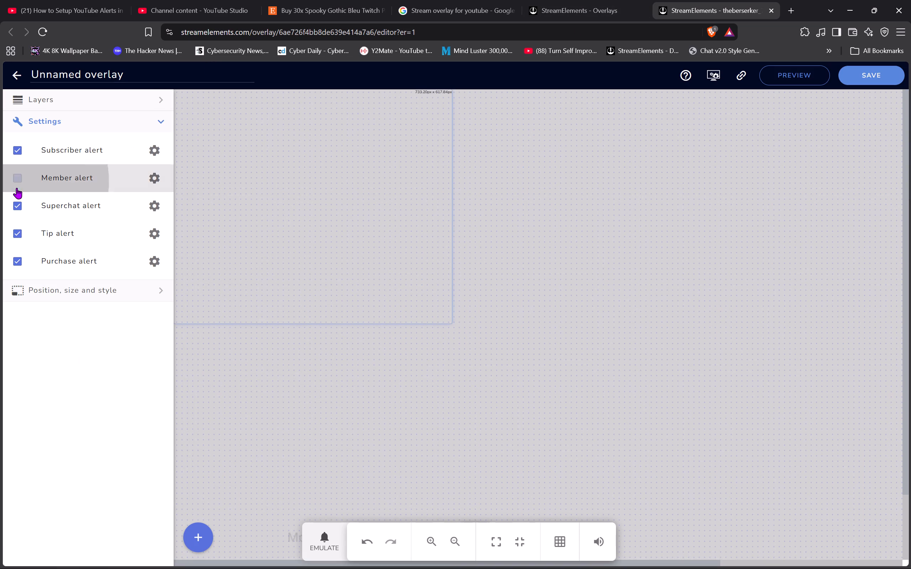
{"action": "left_click", "coordinate": [14, 205]}
{"action": "left_click", "coordinate": [14, 225]}
{"action": "left_click", "coordinate": [14, 254]}
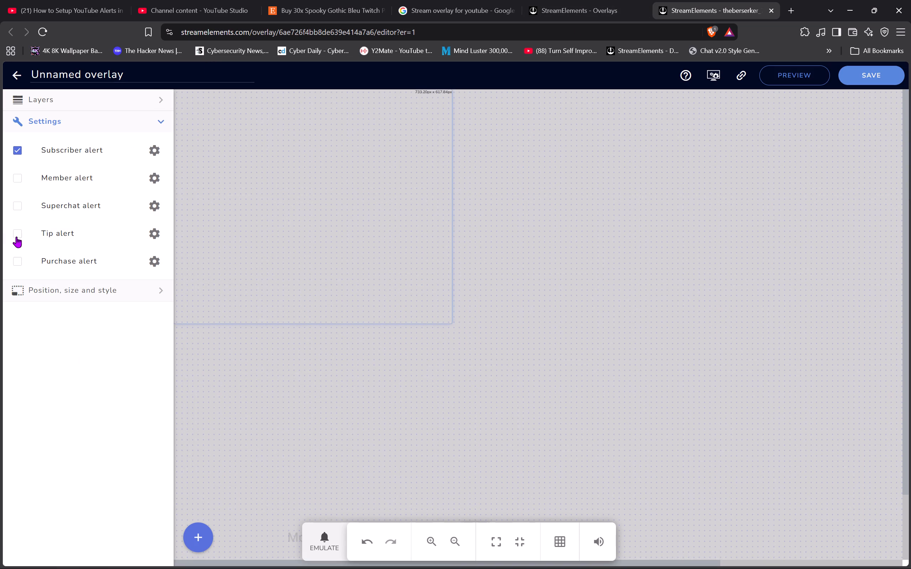
Upload the xTreme-Alerts image from the Alerts folder under Logos for YT > OVerlays > xTreme-Alerts and set it as the subscriber alert's image.
{"action": "left_click", "coordinate": [157, 151]}
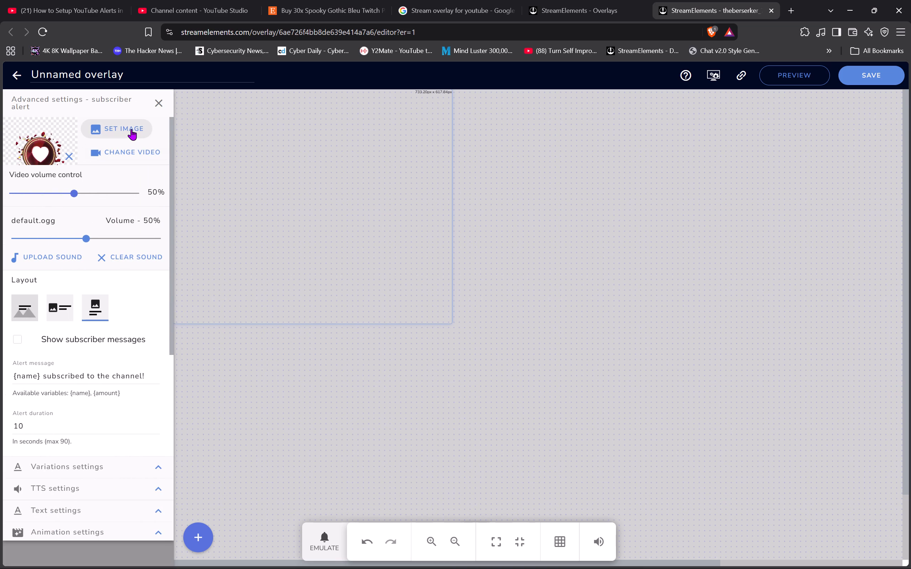
{"action": "left_click", "coordinate": [131, 129]}
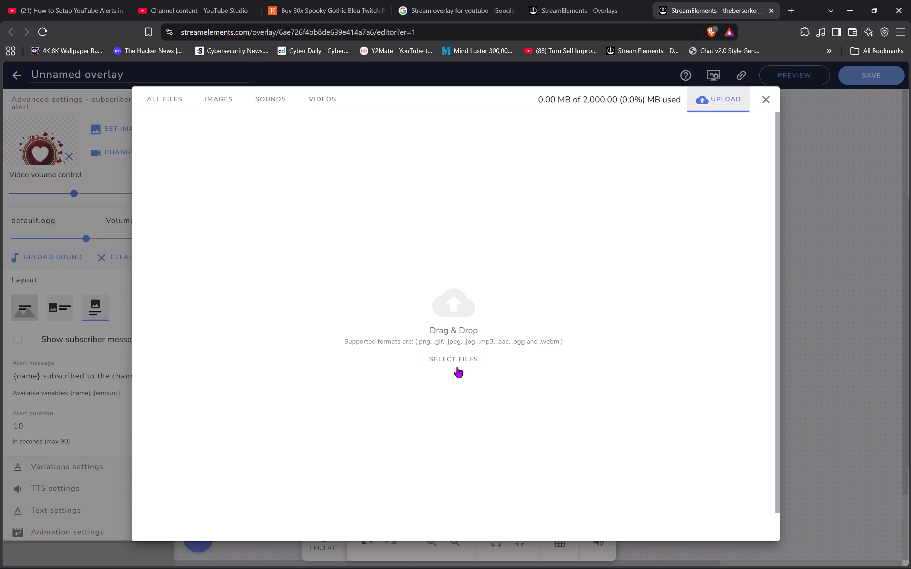
{"action": "left_click", "coordinate": [455, 358]}
{"action": "scroll", "coordinate": [47, 145], "scroll_direction": "down", "scroll_amount": 4}
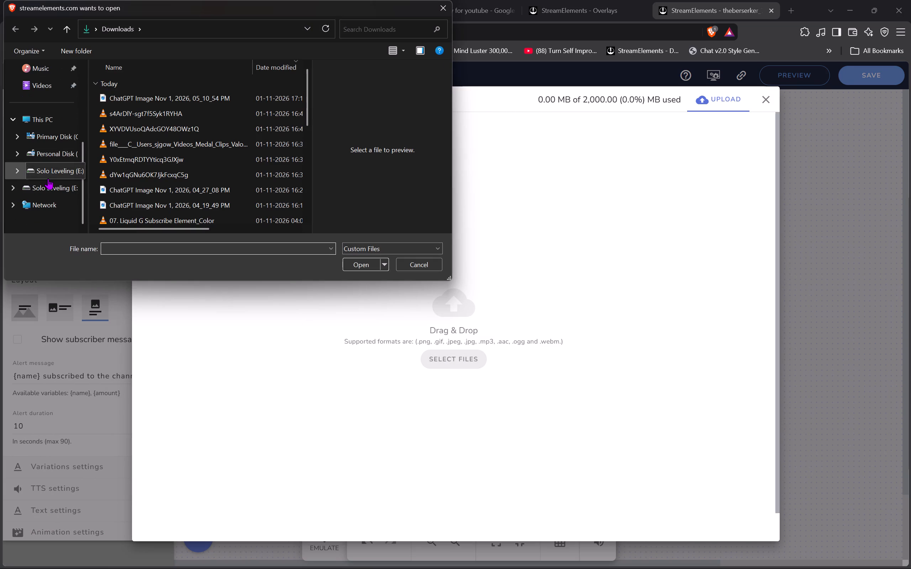
{"action": "left_click", "coordinate": [48, 179]}
{"action": "left_click", "coordinate": [58, 154]}
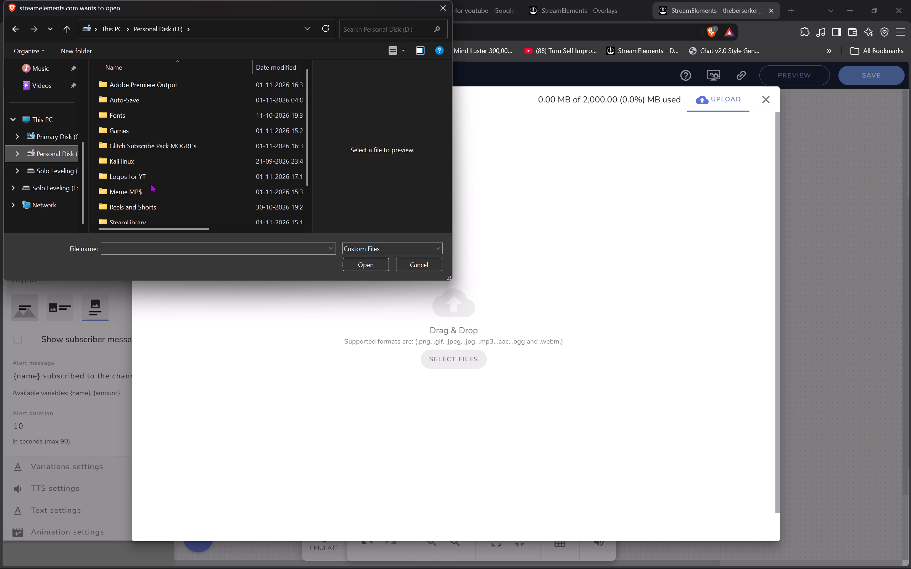
{"action": "double_click", "coordinate": [149, 173]}
{"action": "scroll", "coordinate": [258, 119], "scroll_direction": "down", "scroll_amount": 4}
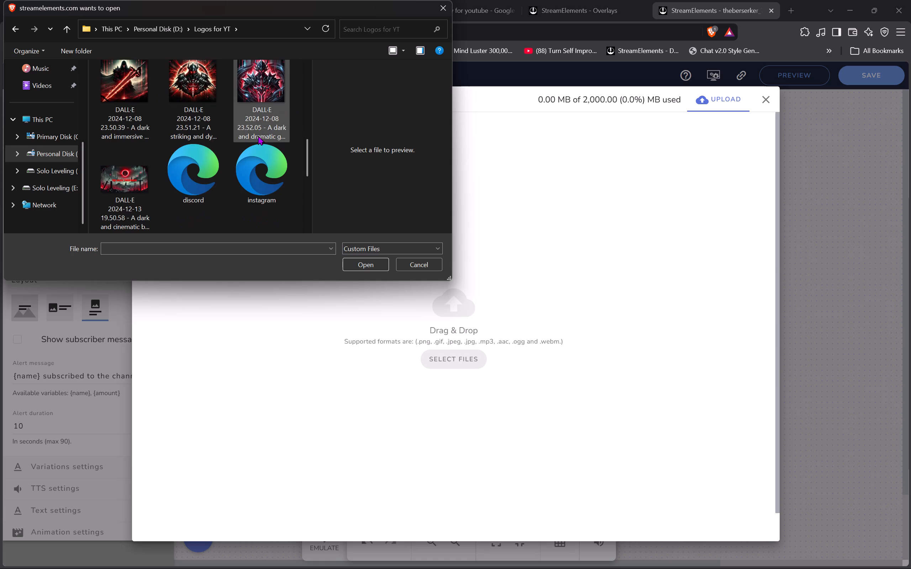
{"action": "scroll", "coordinate": [258, 140], "scroll_direction": "up", "scroll_amount": 5}
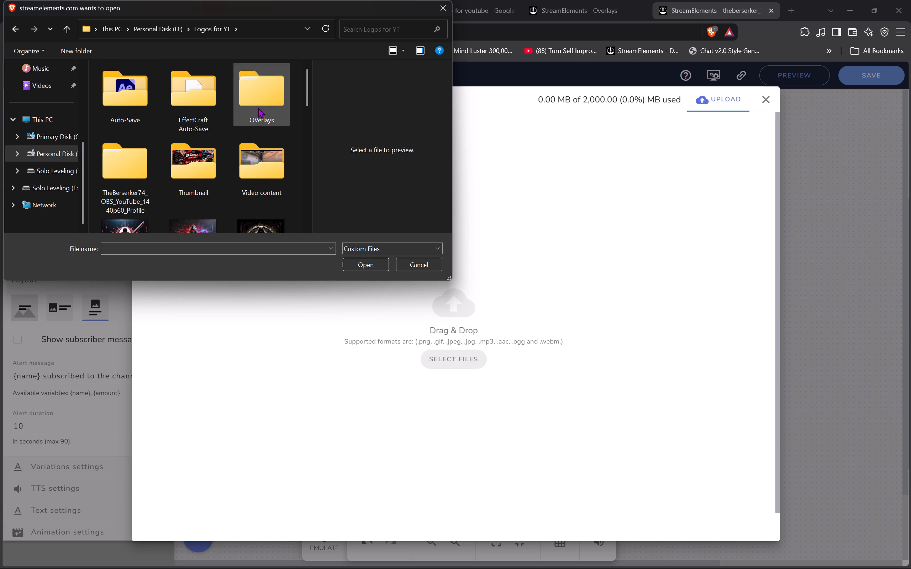
{"action": "double_click", "coordinate": [258, 108]}
{"action": "double_click", "coordinate": [167, 89]}
{"action": "double_click", "coordinate": [150, 87]}
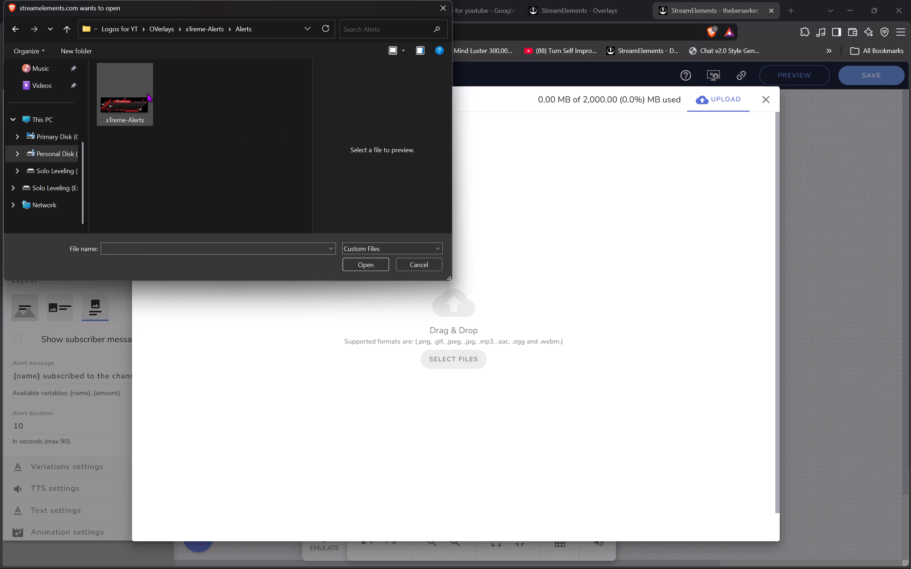
{"action": "left_click", "coordinate": [137, 109]}
{"action": "left_click", "coordinate": [363, 263]}
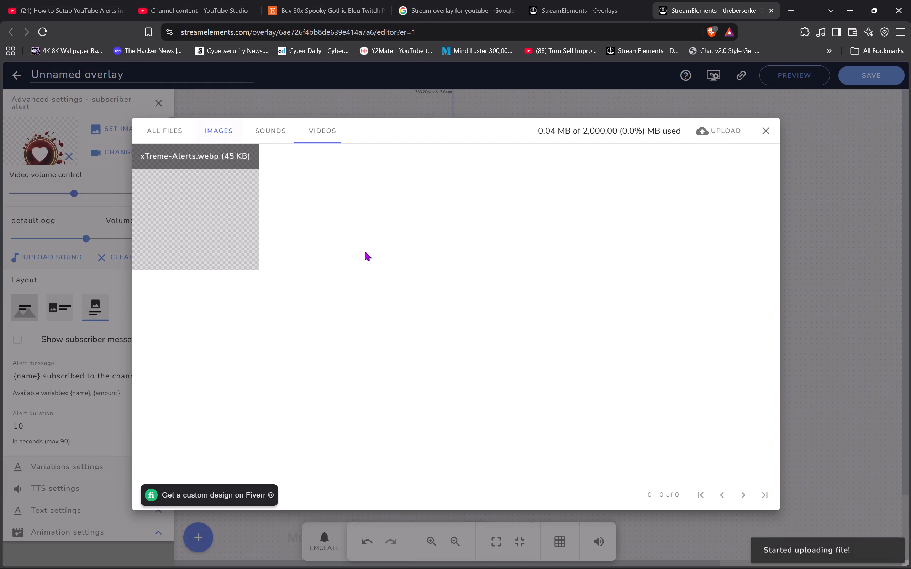
{"action": "left_click", "coordinate": [249, 230]}
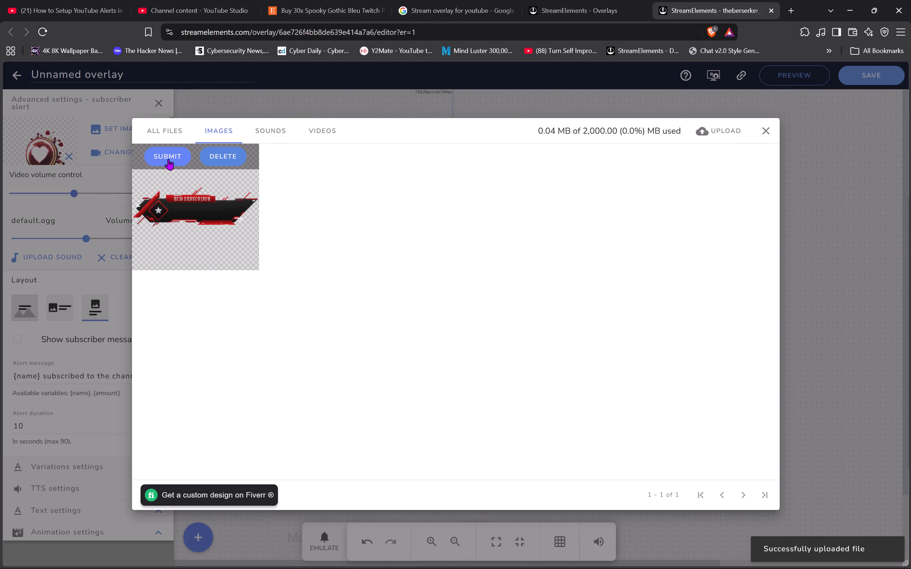
{"action": "left_click", "coordinate": [168, 159]}
Move the alert box away from the canvas's upper-left corner so its whole frame is in the visible area.
{"action": "left_click_drag", "start_coordinate": [363, 248], "coordinate": [460, 307]}
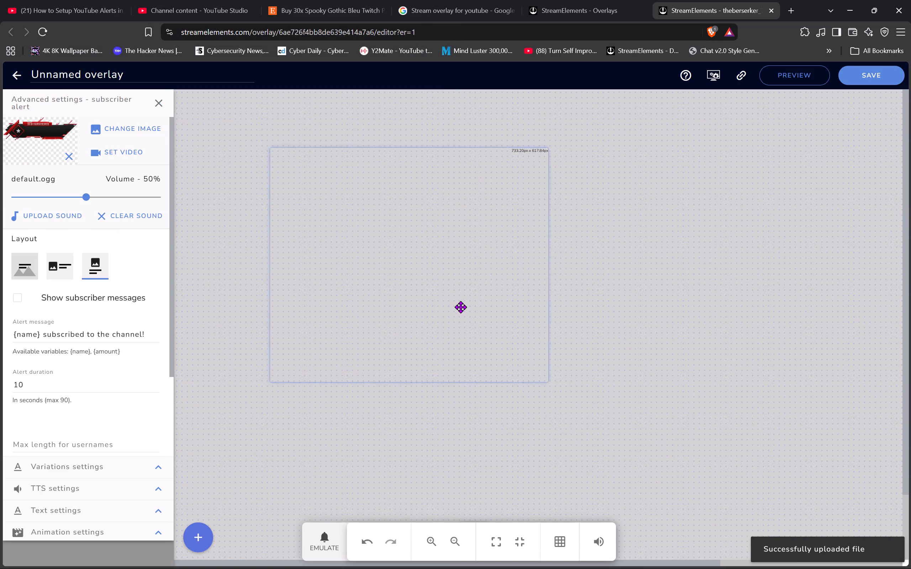
{"action": "left_click_drag", "start_coordinate": [460, 307], "coordinate": [466, 309]}
{"action": "left_click", "coordinate": [474, 307]}
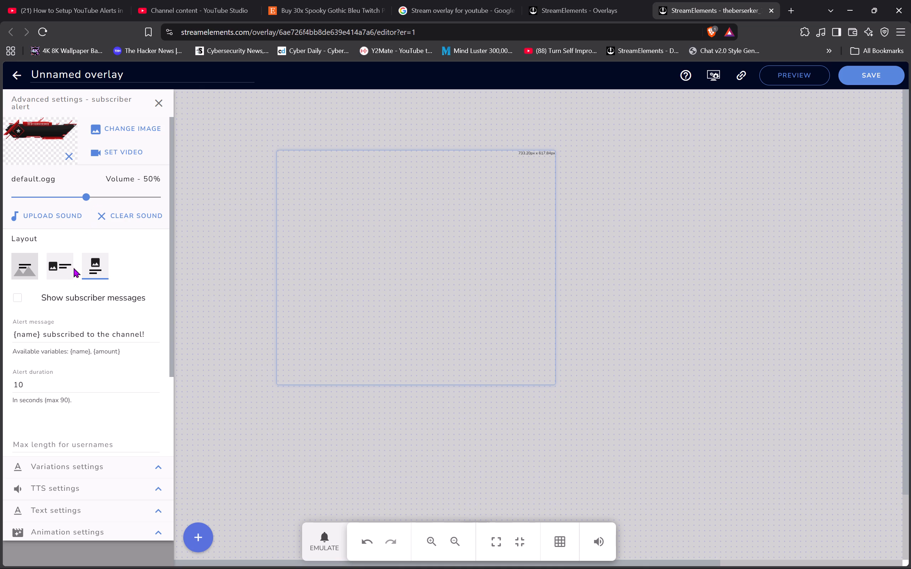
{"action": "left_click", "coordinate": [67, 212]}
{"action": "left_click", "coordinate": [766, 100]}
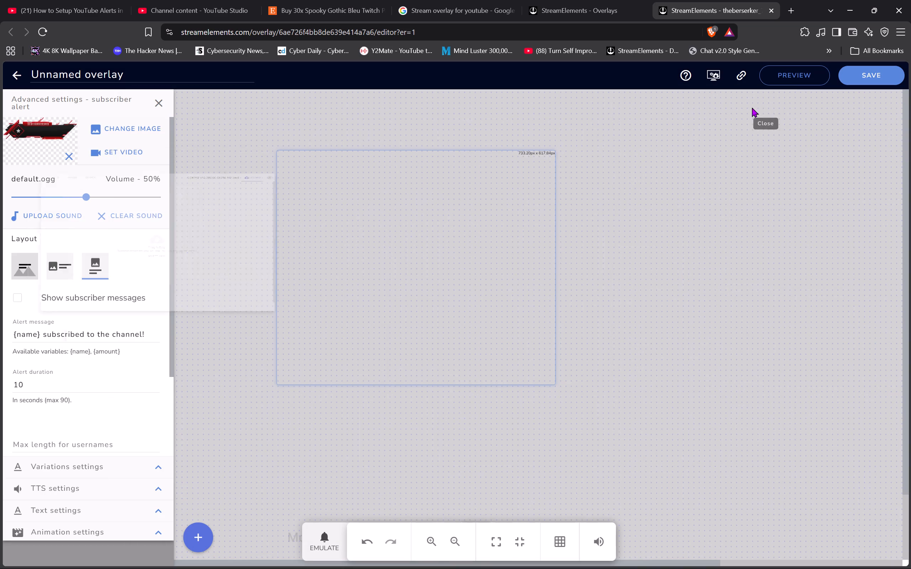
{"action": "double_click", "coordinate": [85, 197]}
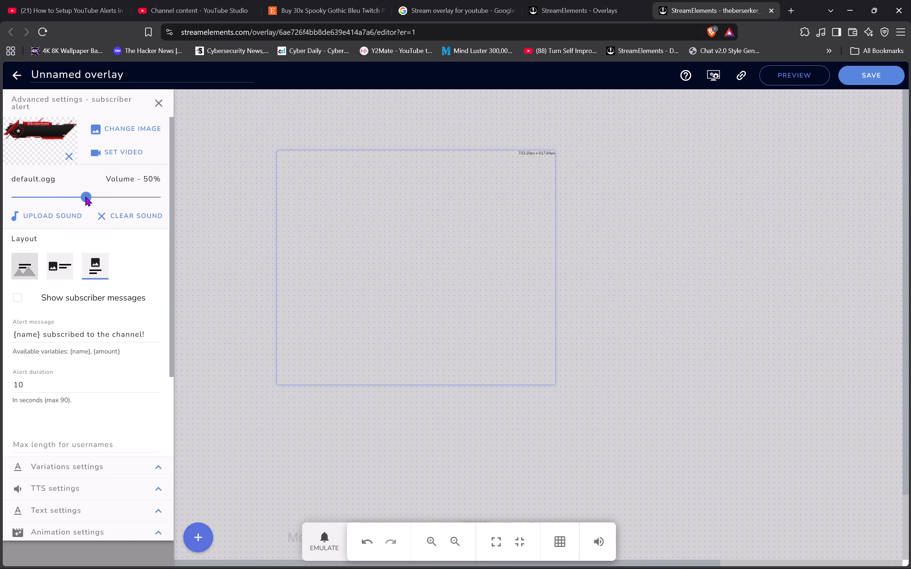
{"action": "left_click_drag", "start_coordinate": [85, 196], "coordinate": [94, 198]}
Set the subscriber alert's layout to the image beside the text and enable Show subscriber messages.
{"action": "left_click", "coordinate": [67, 262]}
{"action": "left_click", "coordinate": [43, 294]}
{"action": "scroll", "coordinate": [115, 339], "scroll_direction": "down", "scroll_amount": 3}
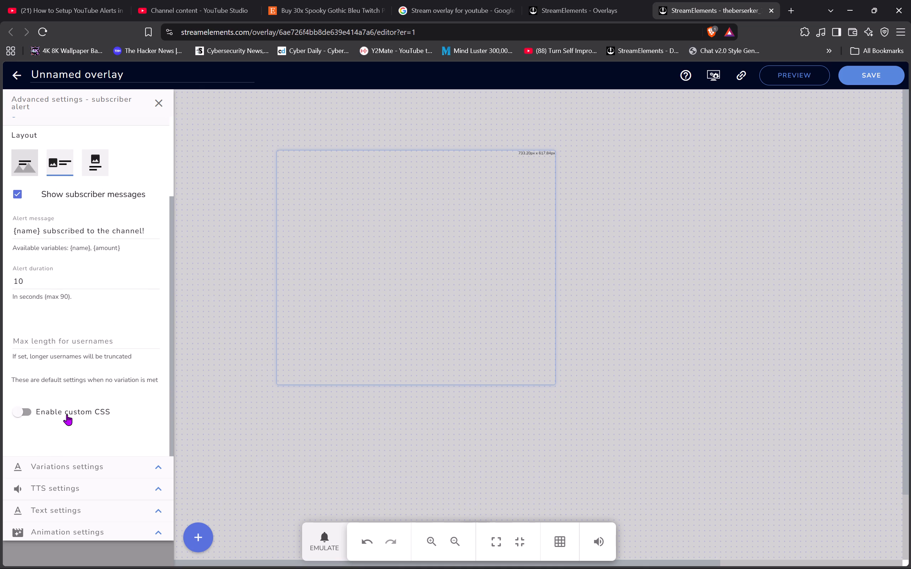
{"action": "scroll", "coordinate": [67, 385], "scroll_direction": "up", "scroll_amount": 11}
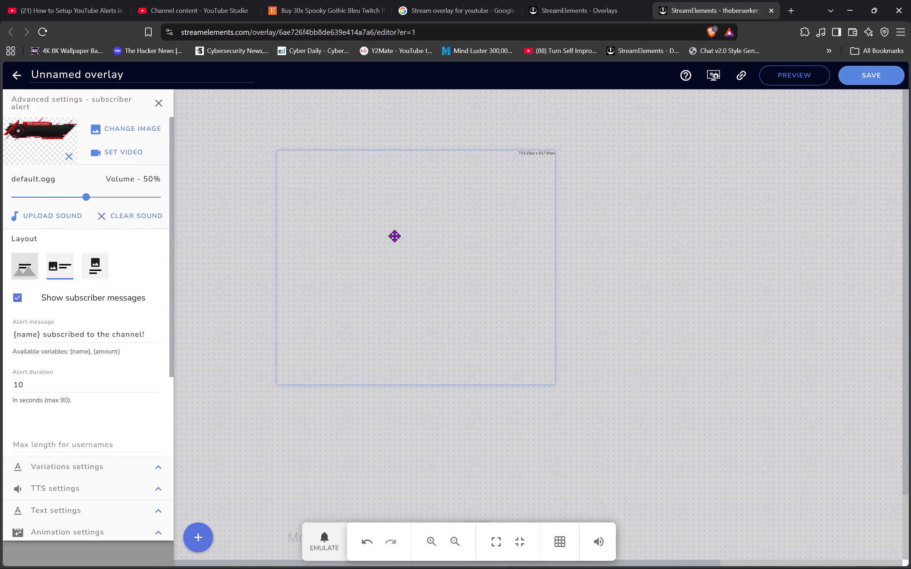
Return to the YouTube alerts tutorial, skip ahead to examine how the subscriber alert's media is uploaded and applied, and pause it.
{"action": "left_click", "coordinate": [220, 0]}
{"action": "left_click", "coordinate": [20, 0]}
{"action": "left_click", "coordinate": [323, 164]}
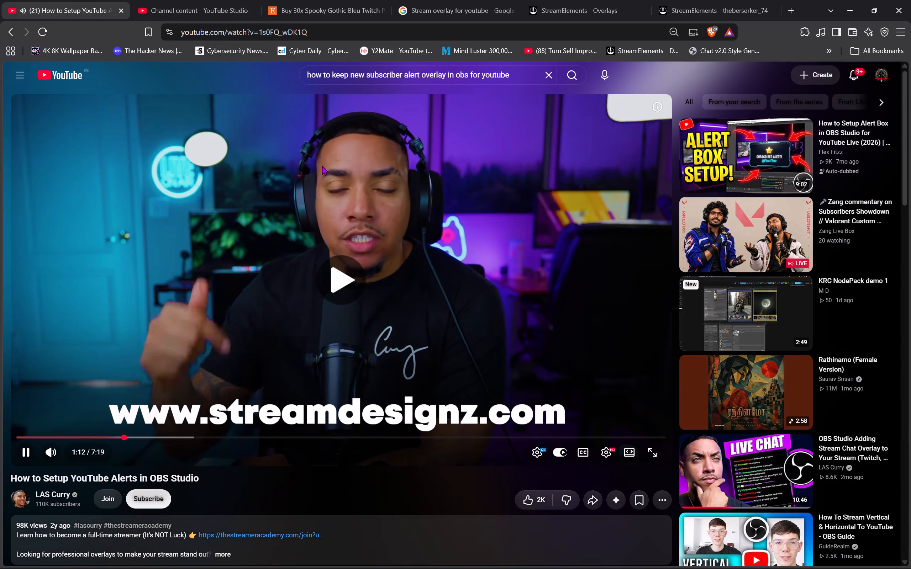
{"action": "key", "text": "Right"}
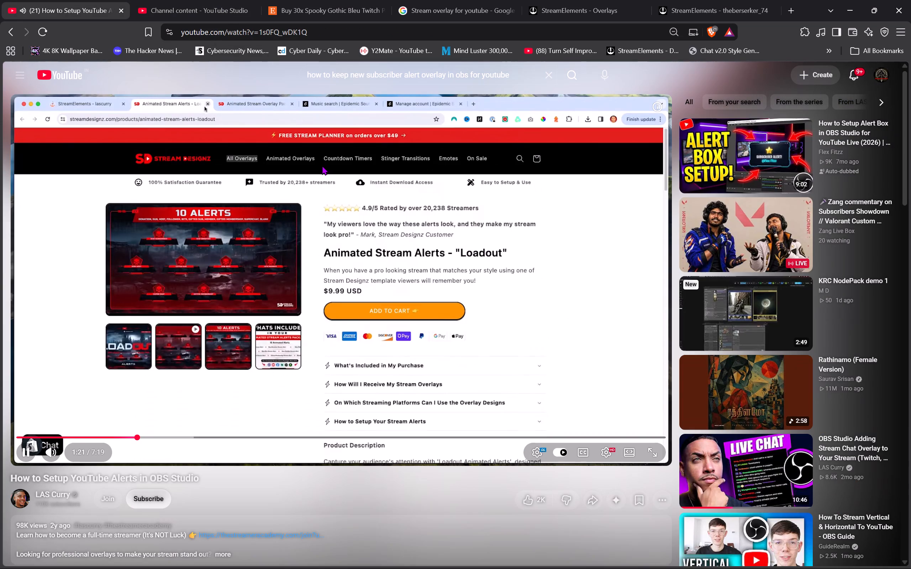
{"action": "key", "text": "Right"}
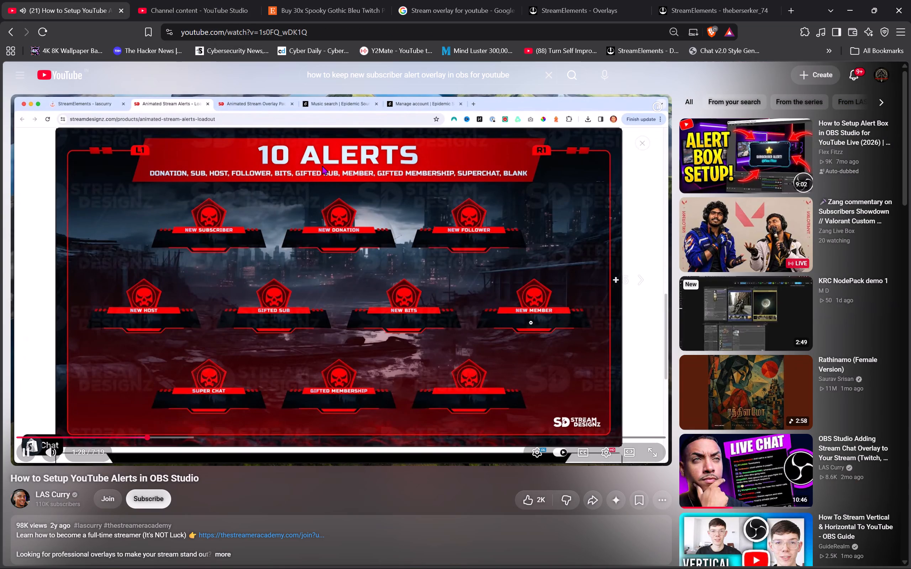
{"action": "key", "text": "Right"}
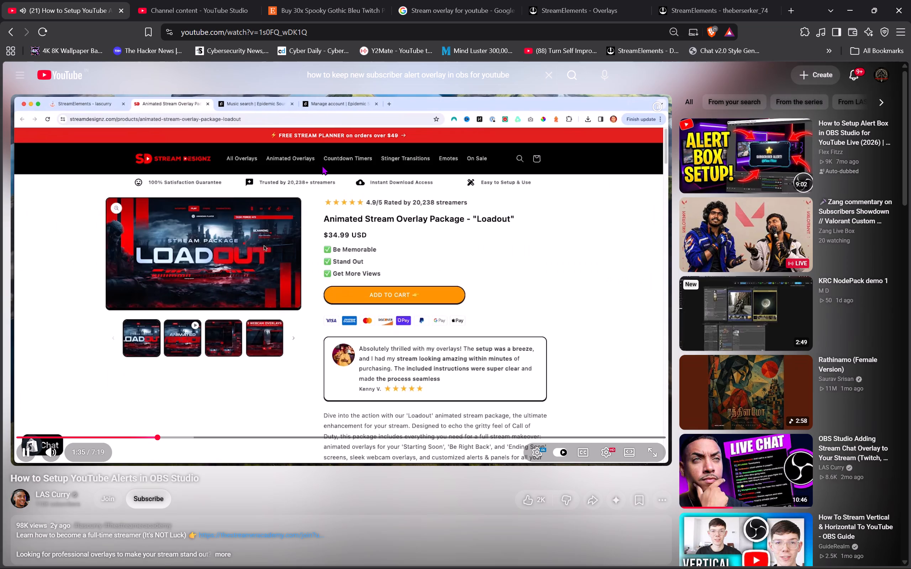
{"action": "key", "text": "Right"}
{"action": "key", "text": "Right"}
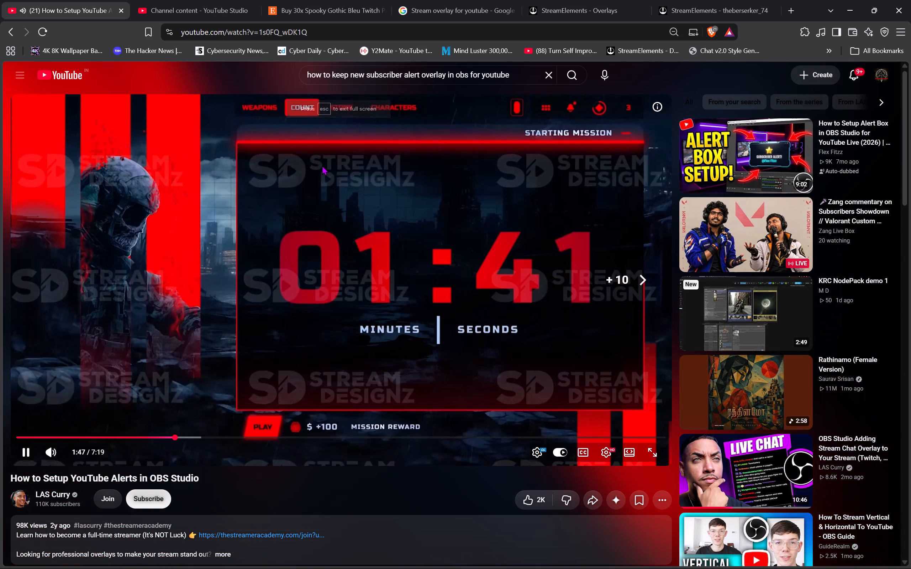
{"action": "key", "text": "Right"}
{"action": "key", "text": "Right"}
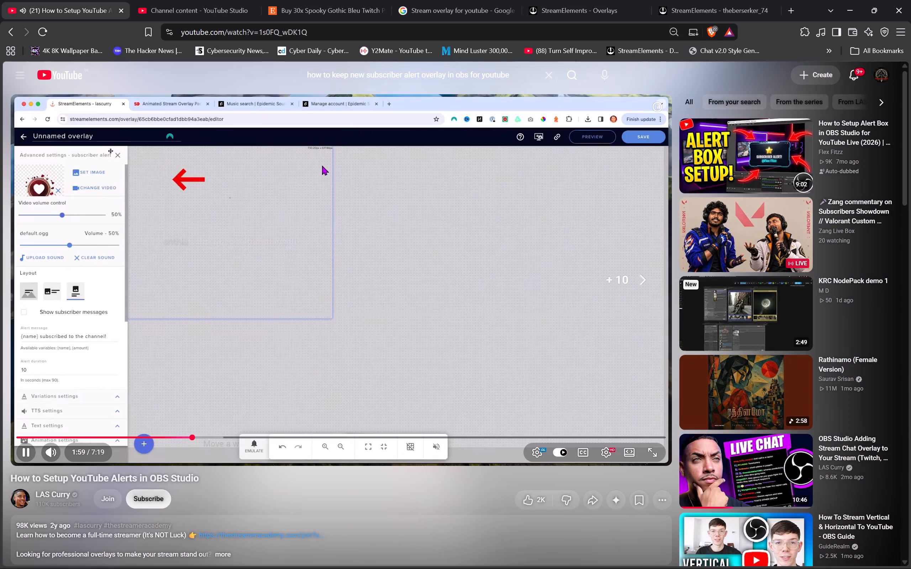
{"action": "key", "text": "Right"}
{"action": "key", "text": "Left"}
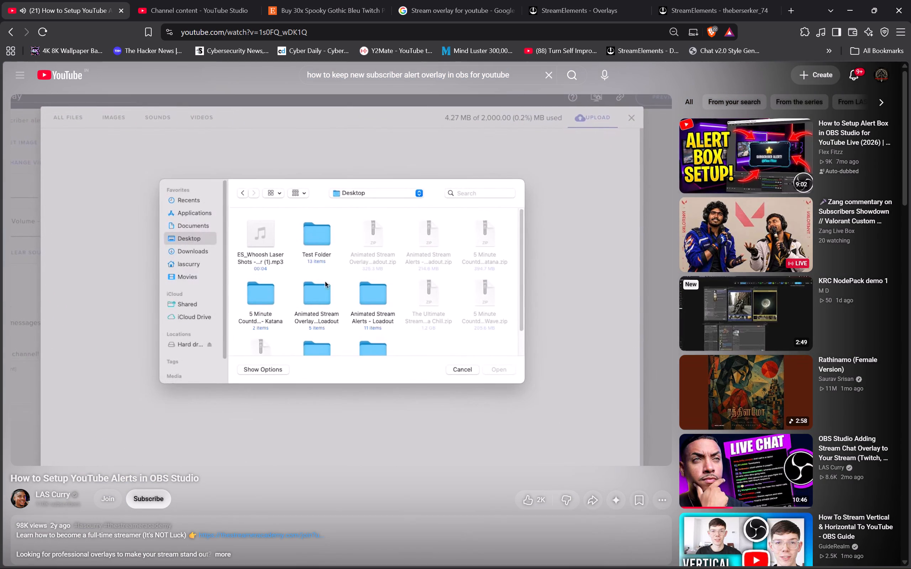
{"action": "key", "text": "Right"}
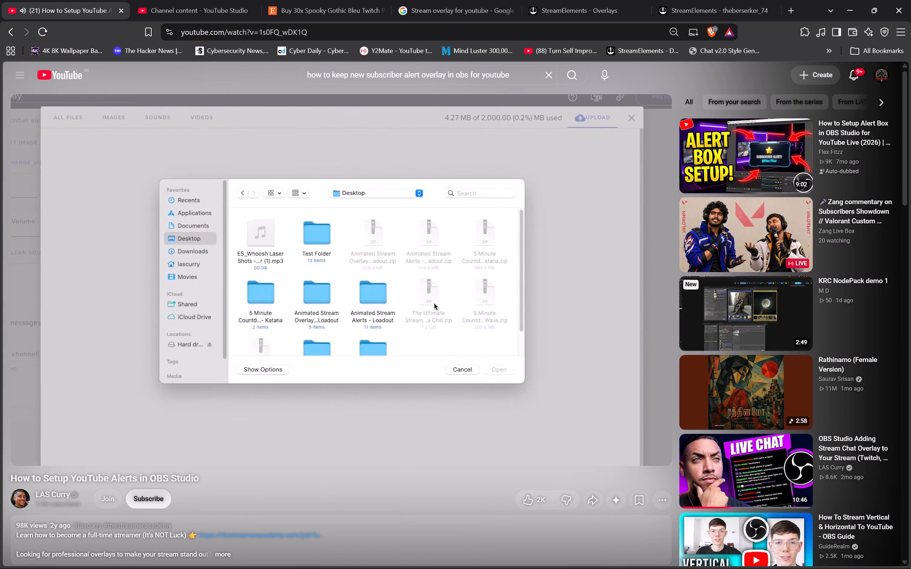
{"action": "key", "text": "Right"}
{"action": "key", "text": "Right"}
{"action": "key", "text": "Right"}
{"action": "key", "text": "Right"}
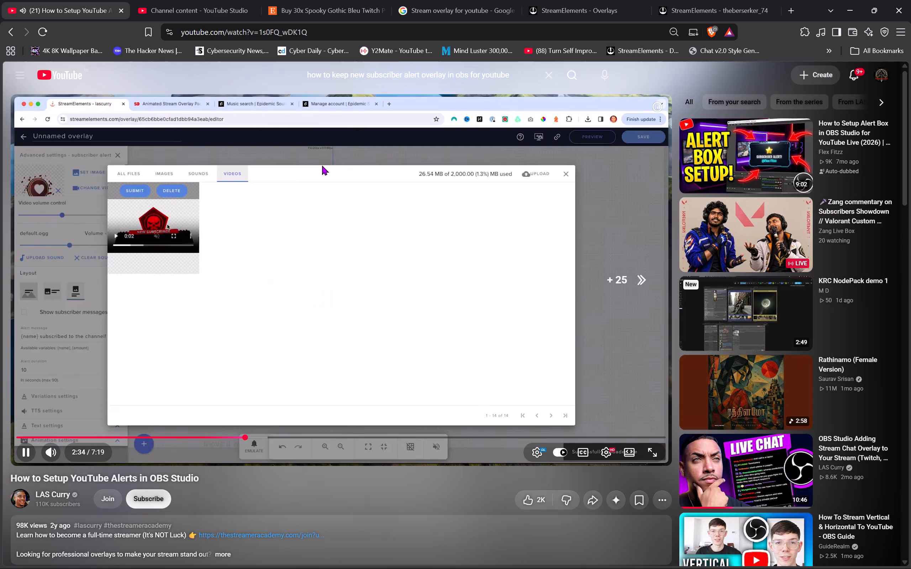
{"action": "key", "text": "Left"}
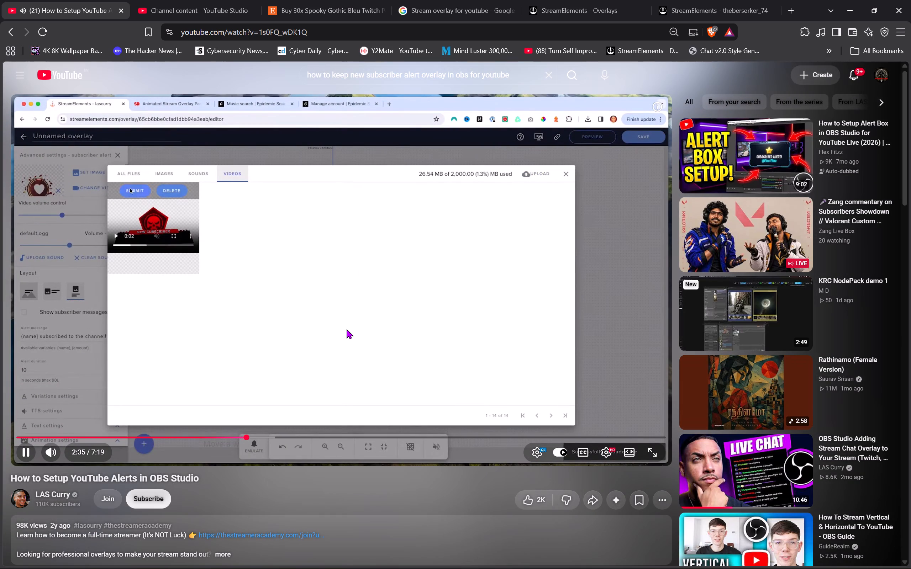
{"action": "key", "text": "space"}
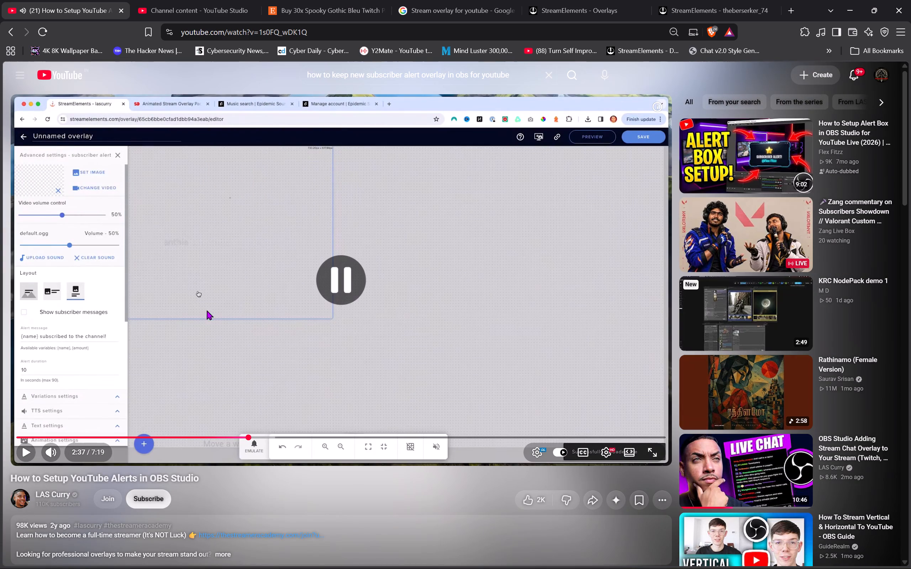
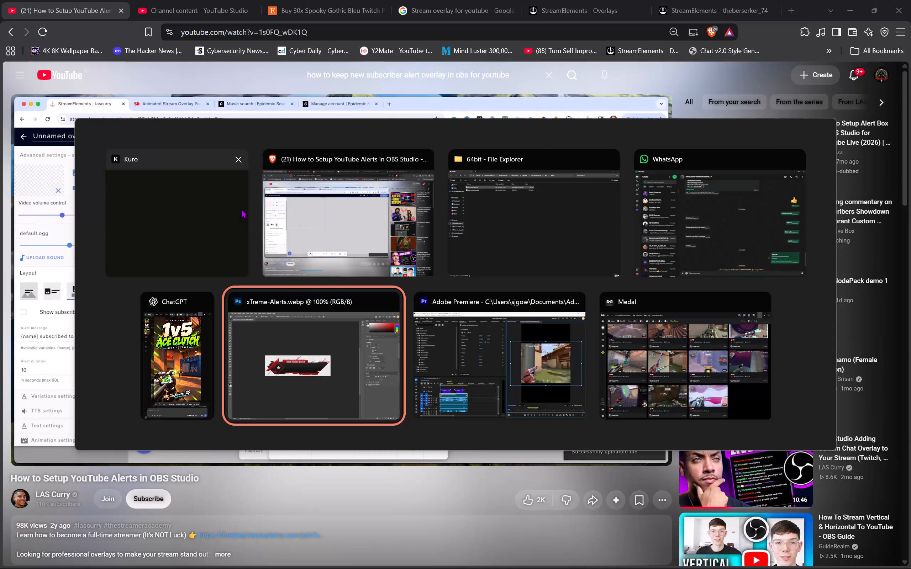
Play the YouTube alerts tutorial to examine the emulated subscriber alert's preview, and pause it.
{"action": "left_click", "coordinate": [301, 209]}
{"action": "left_click", "coordinate": [181, 205]}
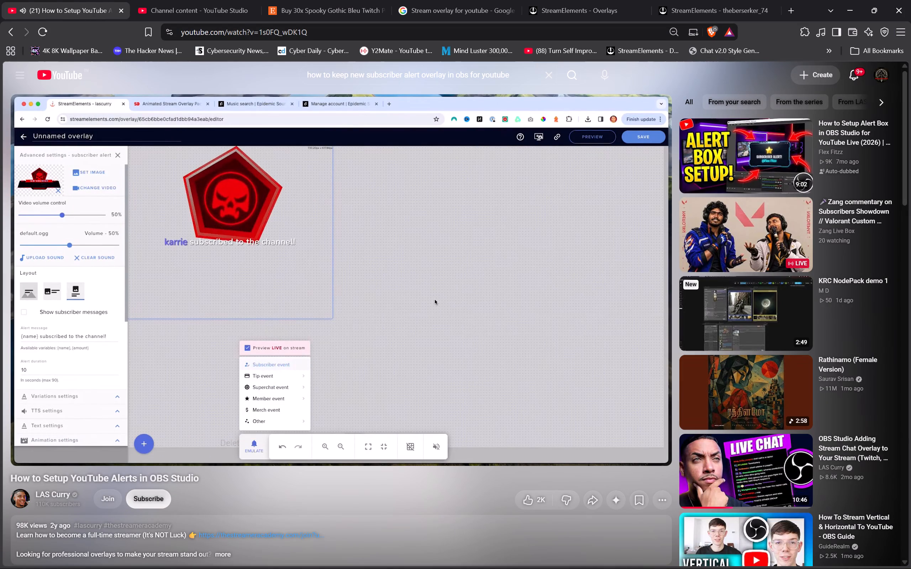
{"action": "left_click", "coordinate": [137, 171]}
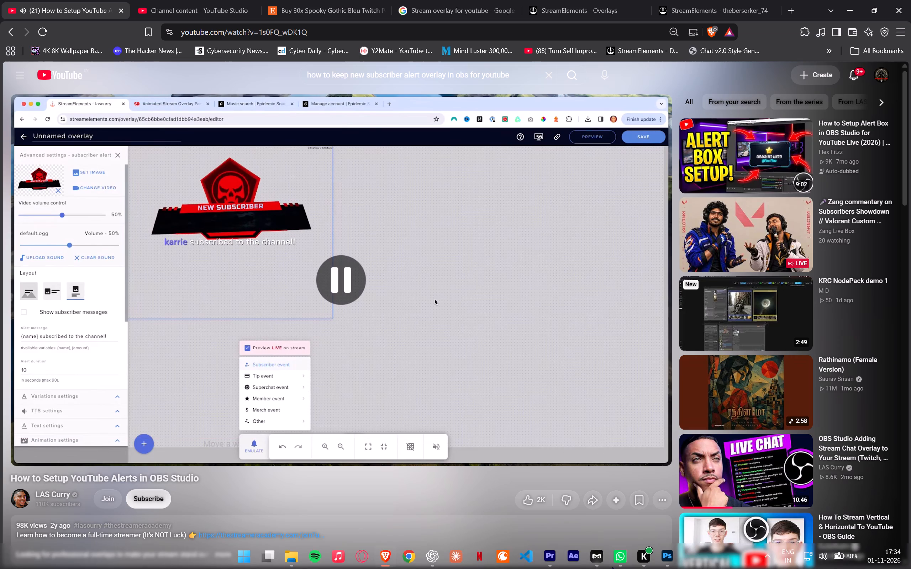
{"action": "left_click", "coordinate": [224, 314]}
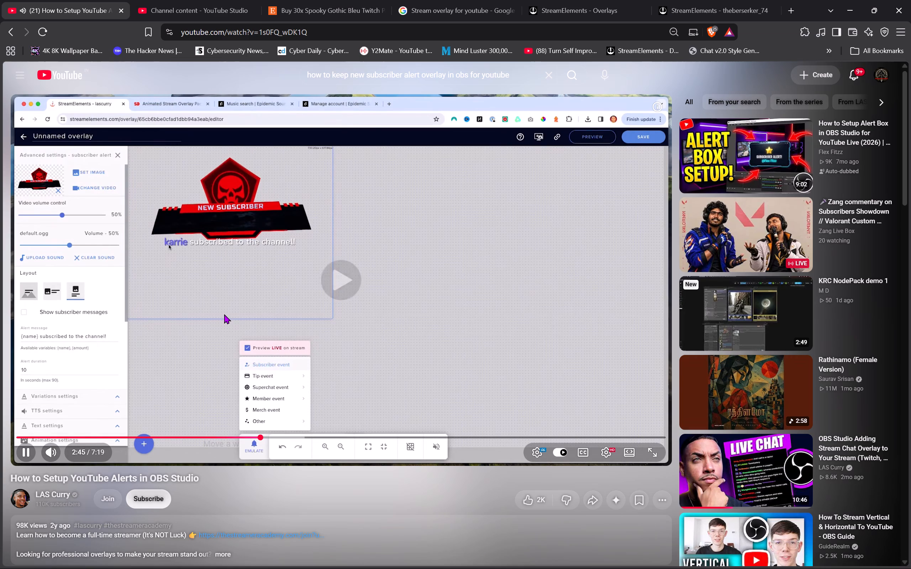
{"action": "key", "text": "space"}
{"action": "key", "text": "alt+Tab"}
{"action": "left_click", "coordinate": [196, 248], "text": "alt"}
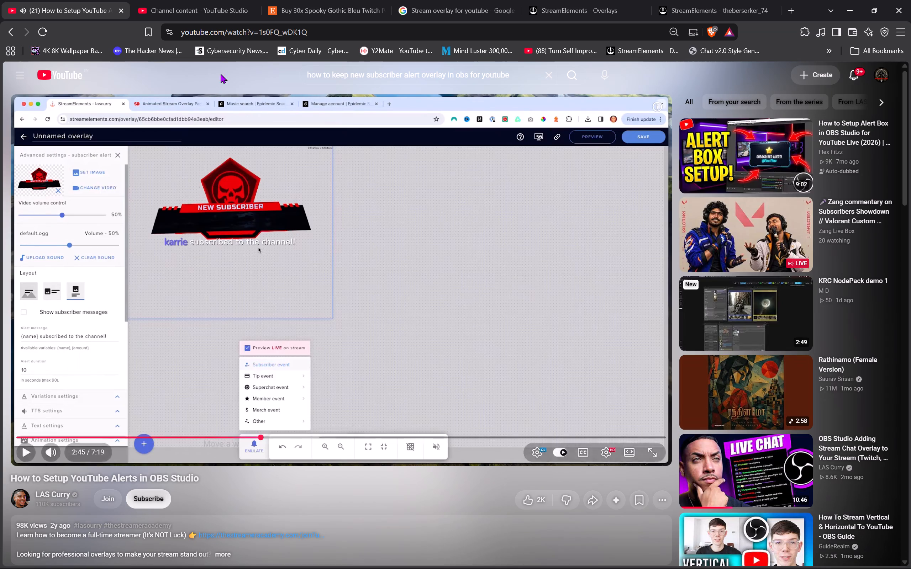
Switch to the StreamElements overlay editor and look through its event emulation options and canvas controls.
{"action": "left_click", "coordinate": [644, 0]}
{"action": "left_click", "coordinate": [695, 0]}
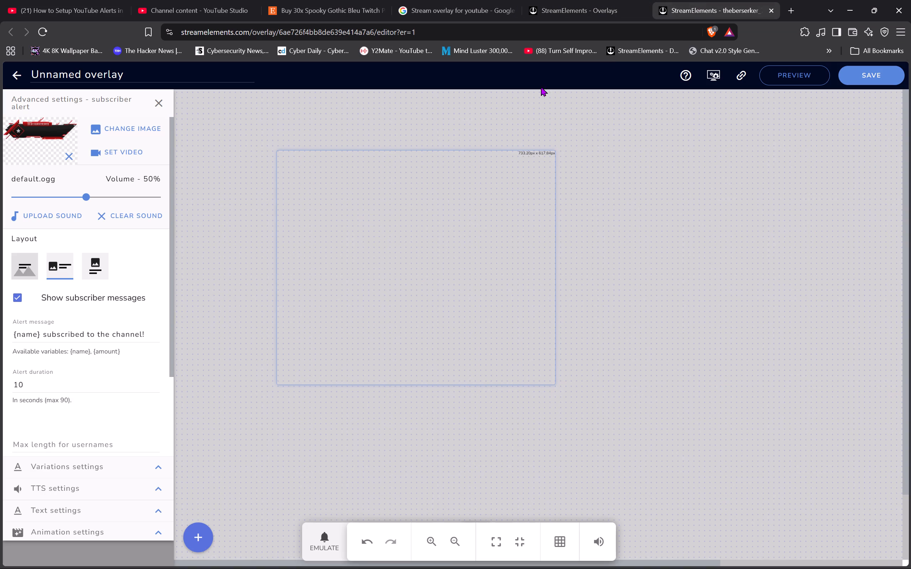
{"action": "left_click", "coordinate": [345, 547]}
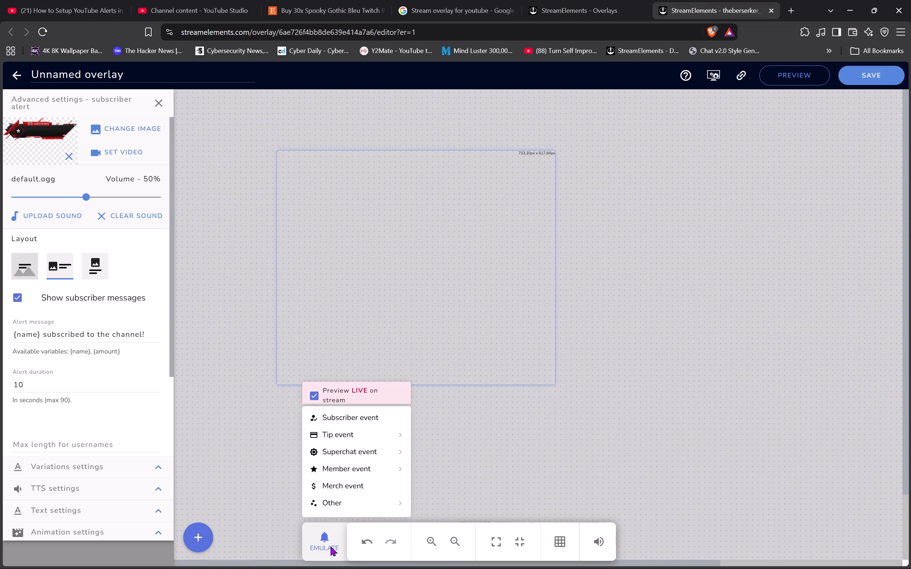
{"action": "left_click", "coordinate": [331, 546]}
{"action": "left_click", "coordinate": [593, 547]}
{"action": "left_click", "coordinate": [593, 547]}
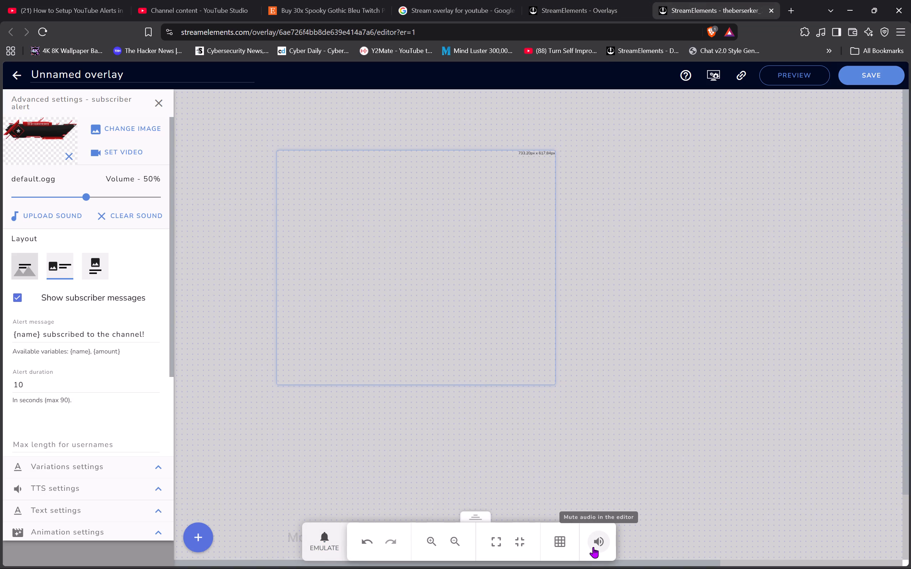
{"action": "left_click", "coordinate": [365, 544]}
{"action": "left_click", "coordinate": [397, 542]}
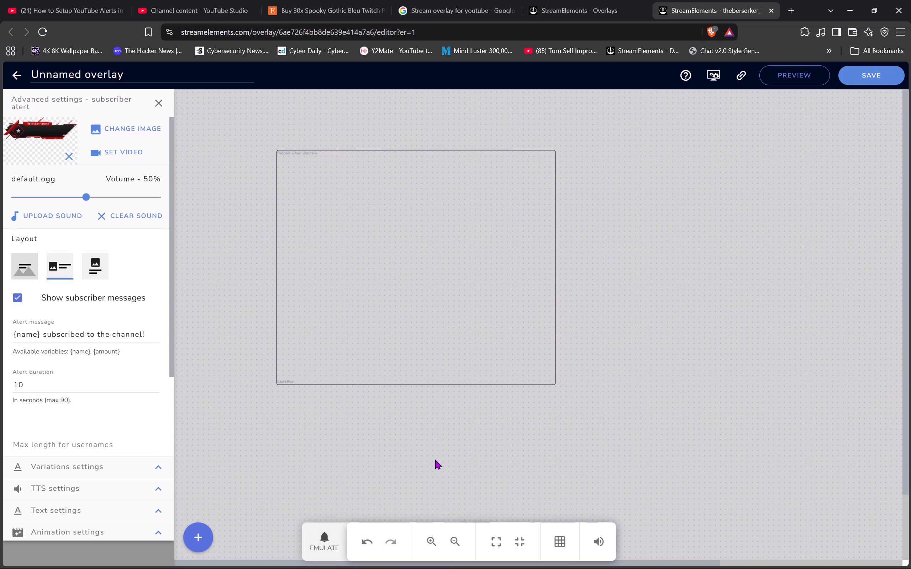
Reselect the alert box, reopen the subscriber alert's advanced settings and examine its Variations settings.
{"action": "left_click", "coordinate": [436, 459]}
{"action": "left_click", "coordinate": [393, 303]}
{"action": "left_click", "coordinate": [103, 153]}
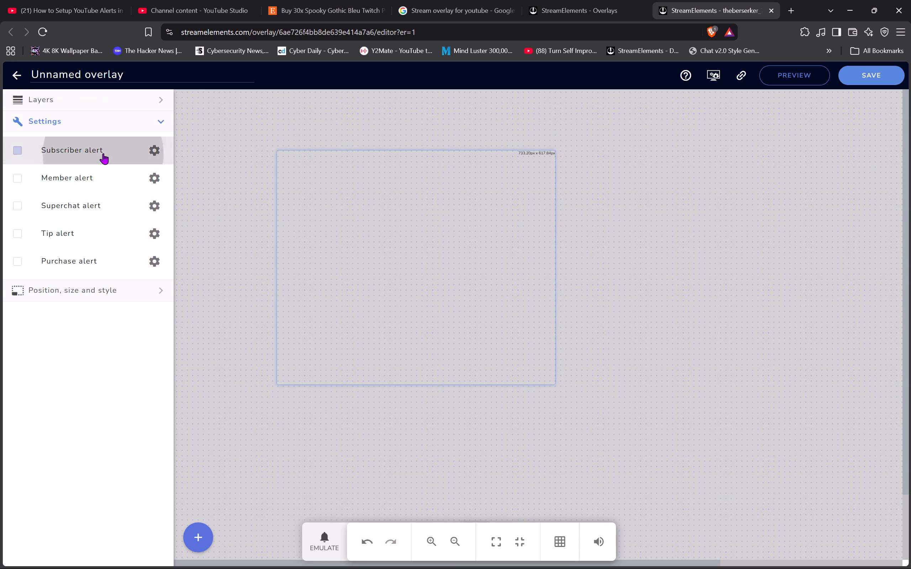
{"action": "left_click", "coordinate": [122, 145]}
{"action": "left_click", "coordinate": [153, 148]}
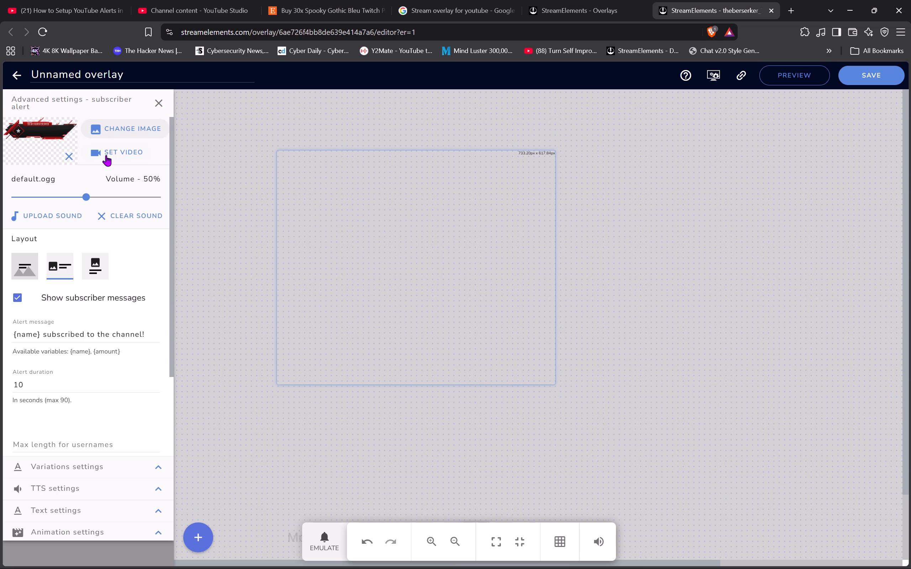
{"action": "scroll", "coordinate": [69, 317], "scroll_direction": "down", "scroll_amount": 4}
{"action": "scroll", "coordinate": [70, 390], "scroll_direction": "down", "scroll_amount": 1}
{"action": "left_click", "coordinate": [114, 464]}
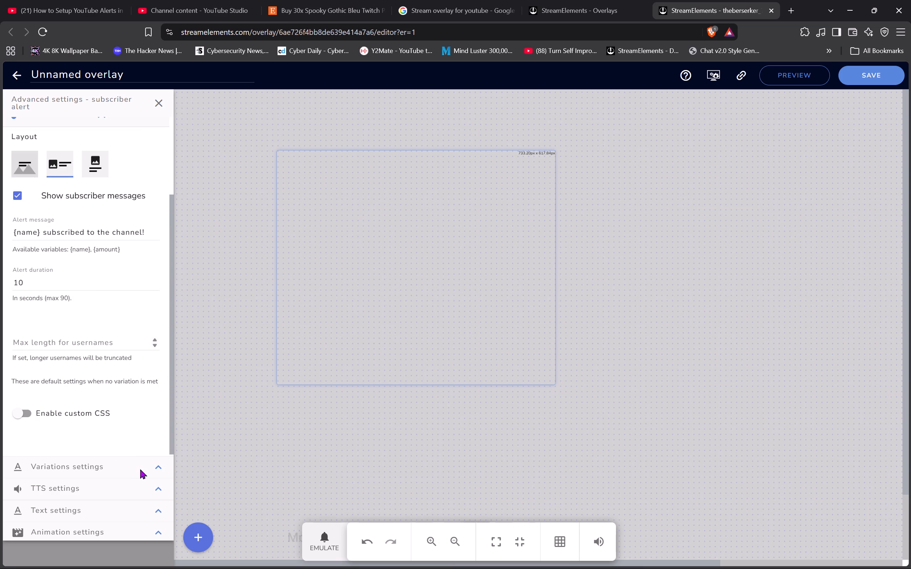
{"action": "left_click", "coordinate": [140, 469]}
{"action": "left_click", "coordinate": [153, 467]}
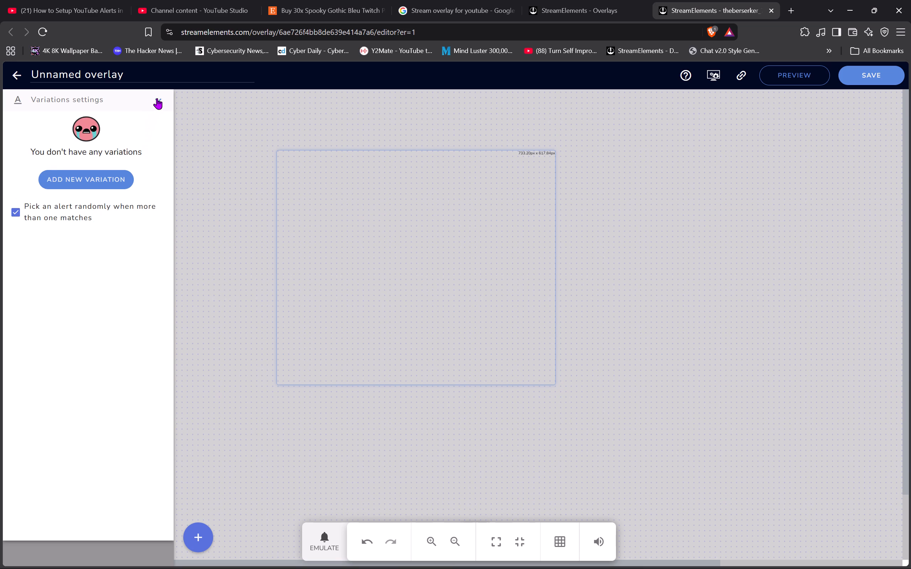
{"action": "left_click", "coordinate": [157, 98]}
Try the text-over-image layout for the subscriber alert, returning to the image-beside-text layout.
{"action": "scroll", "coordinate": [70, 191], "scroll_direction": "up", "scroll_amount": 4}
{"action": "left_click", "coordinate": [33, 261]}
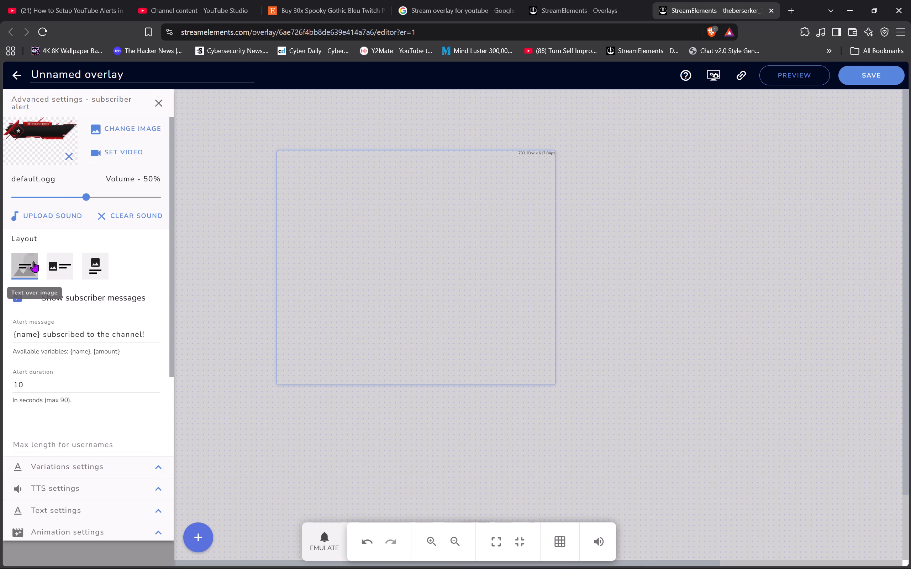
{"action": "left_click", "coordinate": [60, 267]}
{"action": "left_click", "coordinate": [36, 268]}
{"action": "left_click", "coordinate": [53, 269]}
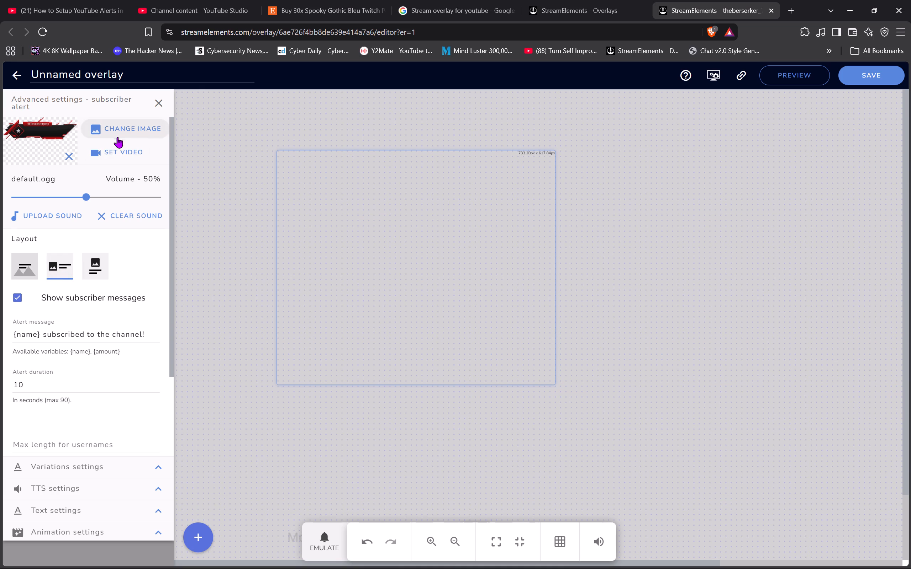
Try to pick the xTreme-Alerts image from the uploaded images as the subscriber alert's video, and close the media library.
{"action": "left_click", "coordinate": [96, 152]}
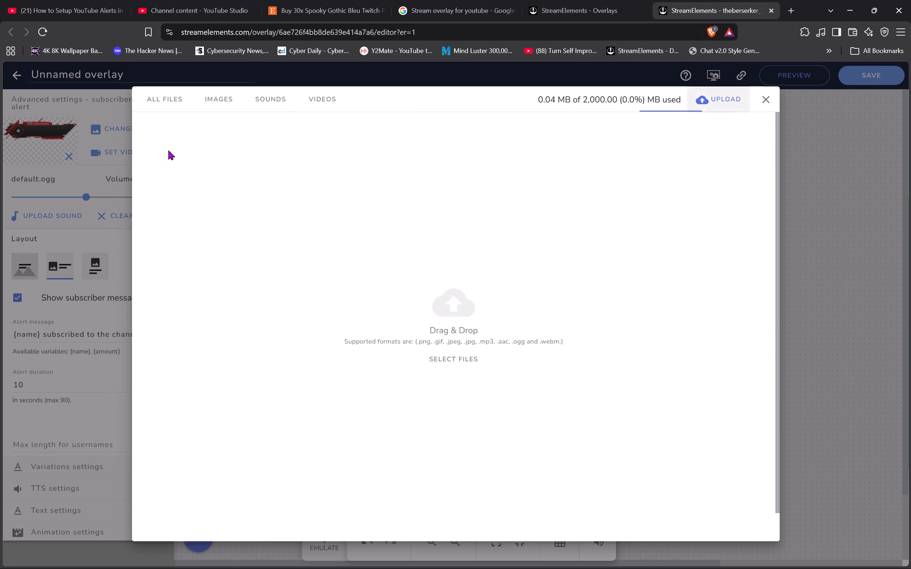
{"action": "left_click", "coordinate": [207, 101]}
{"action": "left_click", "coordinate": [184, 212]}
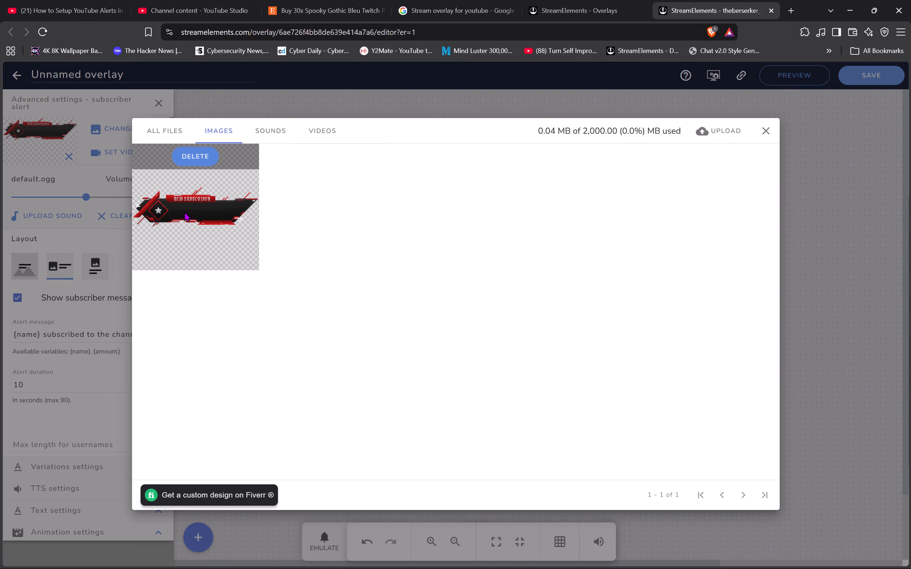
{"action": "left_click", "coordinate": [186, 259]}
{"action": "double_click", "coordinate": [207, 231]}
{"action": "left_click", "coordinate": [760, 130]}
Move the alert box slightly down and to the right on the overlay canvas.
{"action": "left_click_drag", "start_coordinate": [404, 199], "coordinate": [427, 211]}
{"action": "left_click", "coordinate": [783, 74]}
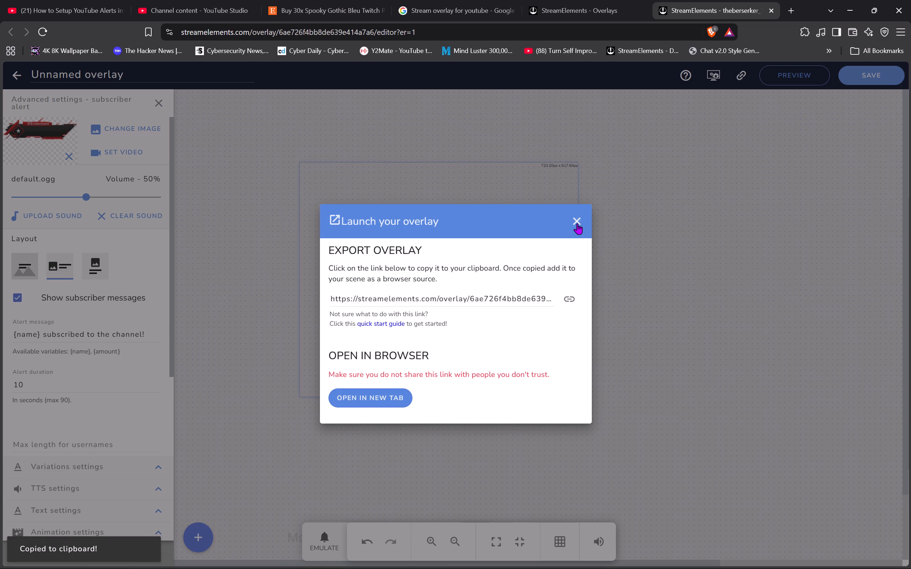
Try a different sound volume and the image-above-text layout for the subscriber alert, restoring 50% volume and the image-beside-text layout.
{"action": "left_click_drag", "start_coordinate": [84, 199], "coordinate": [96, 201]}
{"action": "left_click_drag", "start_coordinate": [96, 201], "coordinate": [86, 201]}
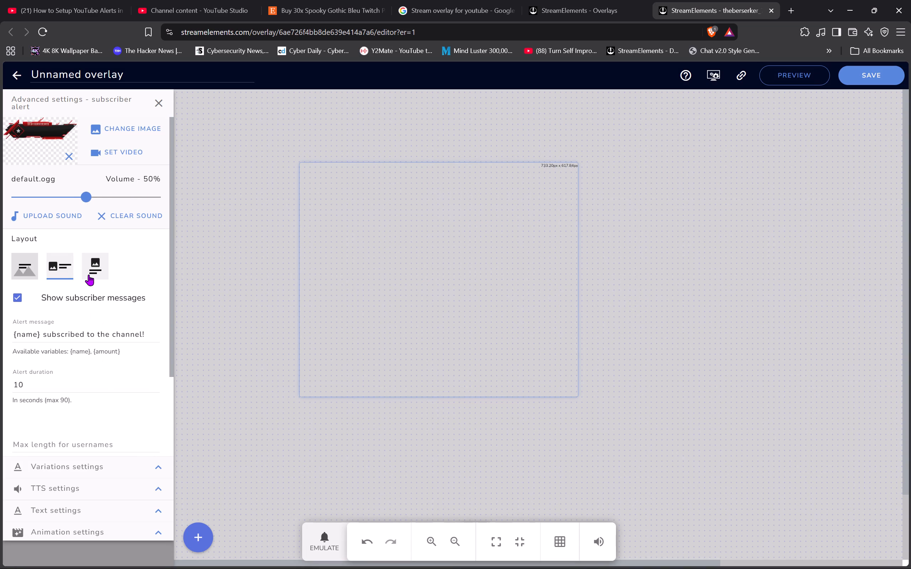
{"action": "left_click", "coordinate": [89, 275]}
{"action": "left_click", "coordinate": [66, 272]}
In the subscriber alert's animation settings, set the alert's enter animation to Fade In and its exit animation to Fade Out.
{"action": "scroll", "coordinate": [116, 399], "scroll_direction": "down", "scroll_amount": 2}
{"action": "left_click", "coordinate": [146, 529]}
{"action": "left_click", "coordinate": [156, 532]}
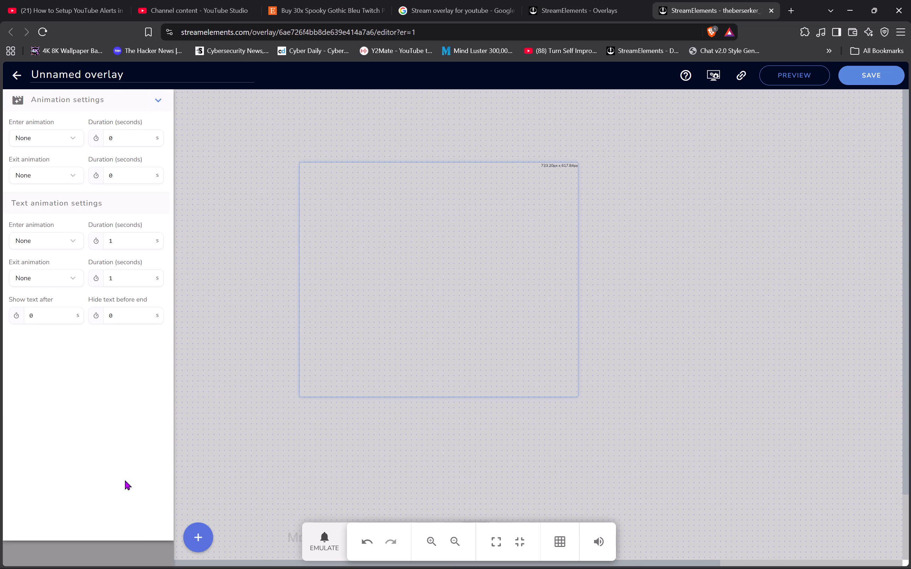
{"action": "left_click", "coordinate": [71, 133]}
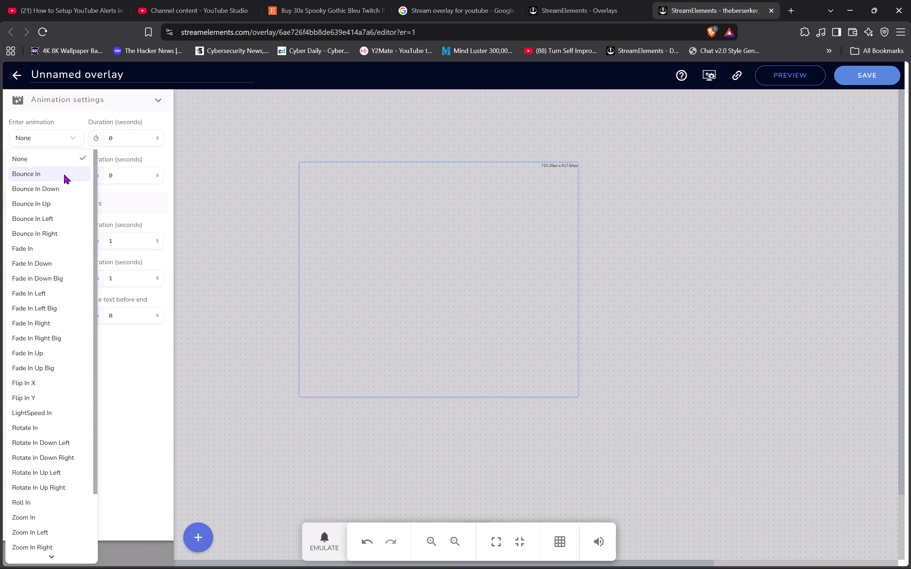
{"action": "left_click", "coordinate": [64, 174]}
{"action": "left_click", "coordinate": [76, 135]}
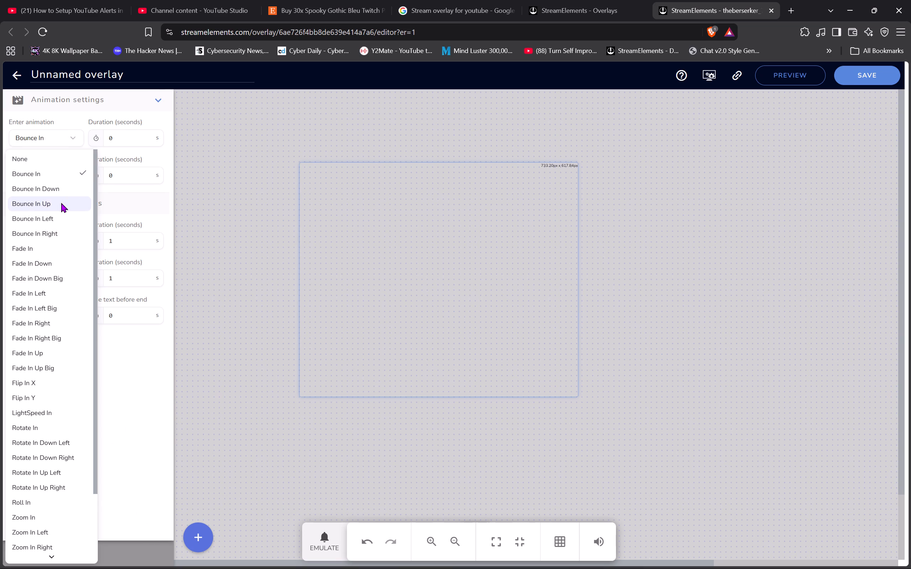
{"action": "left_click", "coordinate": [61, 203]}
{"action": "left_click", "coordinate": [75, 138]}
{"action": "left_click", "coordinate": [46, 248]}
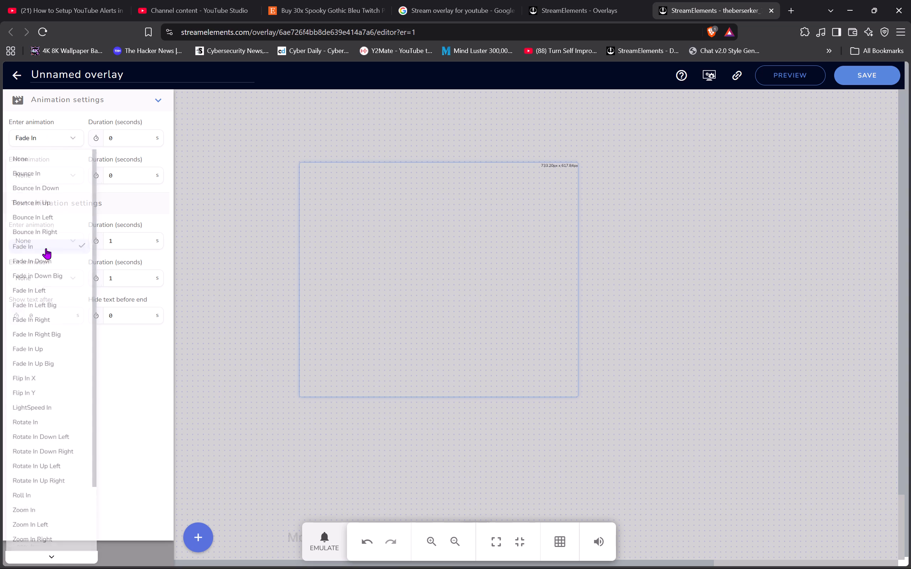
{"action": "left_click", "coordinate": [76, 179]}
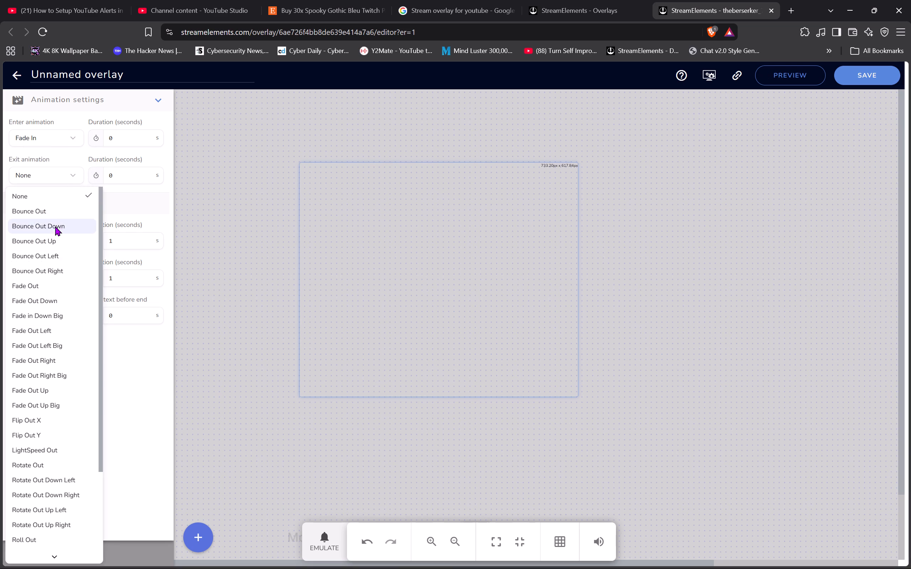
{"action": "left_click", "coordinate": [47, 281]}
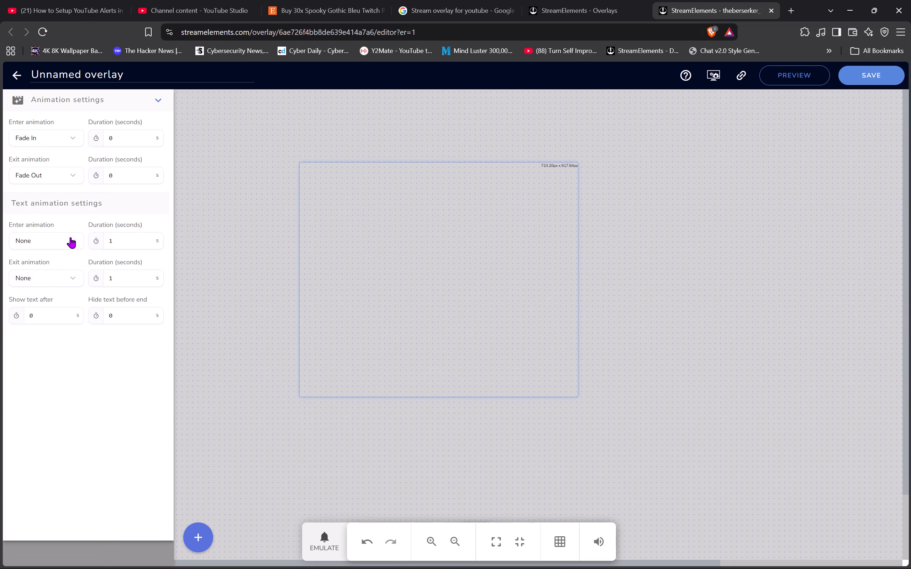
Set the subscriber alert's text enter animation to Fade In and its text exit animation to Fade Out.
{"action": "left_click", "coordinate": [70, 237]}
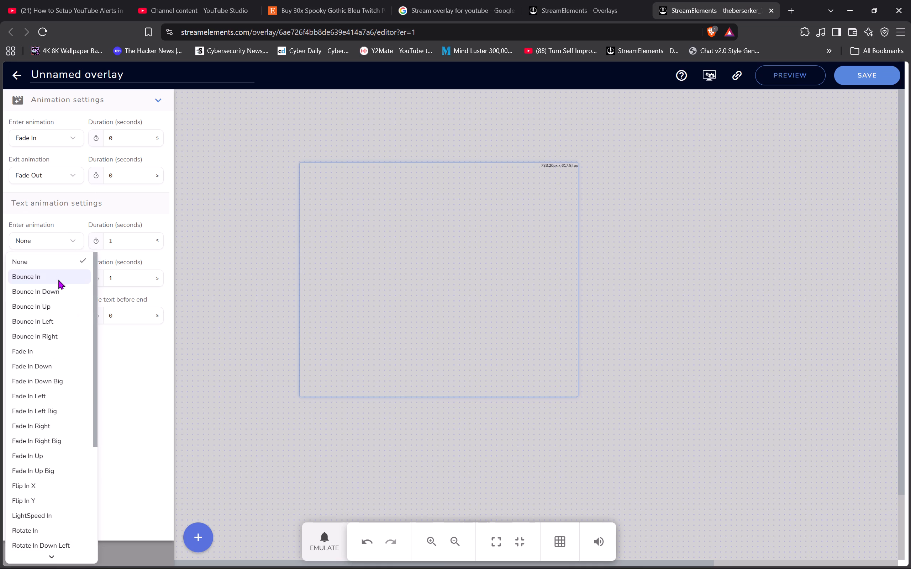
{"action": "left_click", "coordinate": [53, 353]}
{"action": "left_click", "coordinate": [62, 280]}
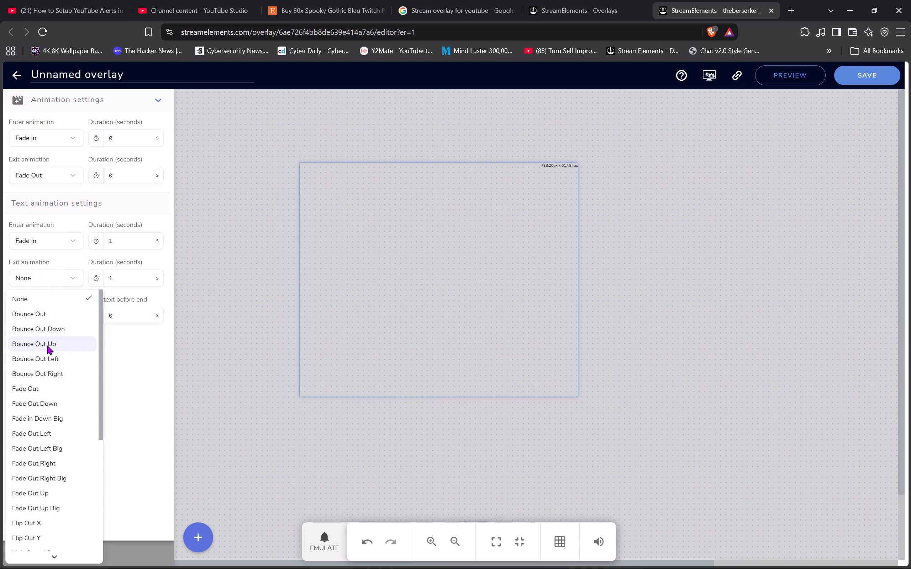
{"action": "left_click", "coordinate": [42, 393]}
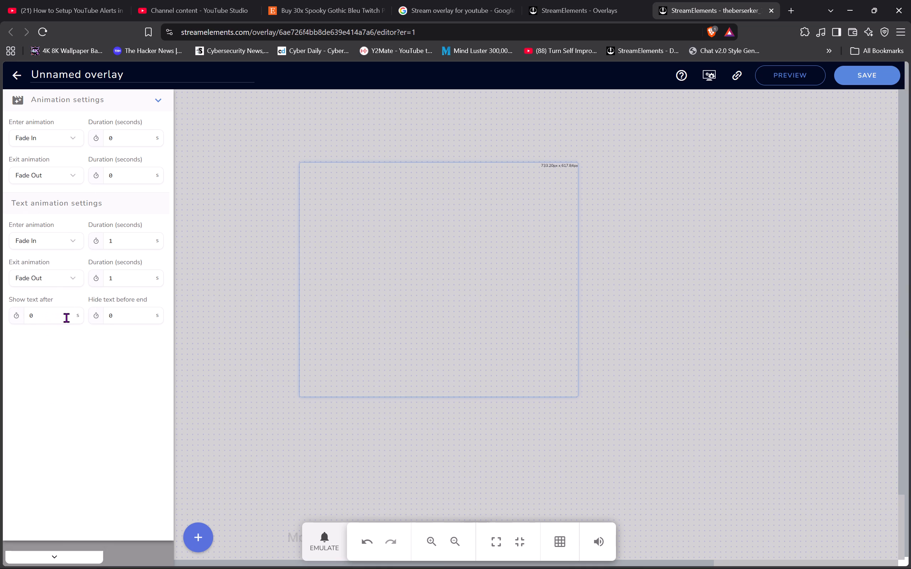
Set the subscriber alert's text to show after 1 second and close the animation settings.
{"action": "left_click", "coordinate": [72, 318]}
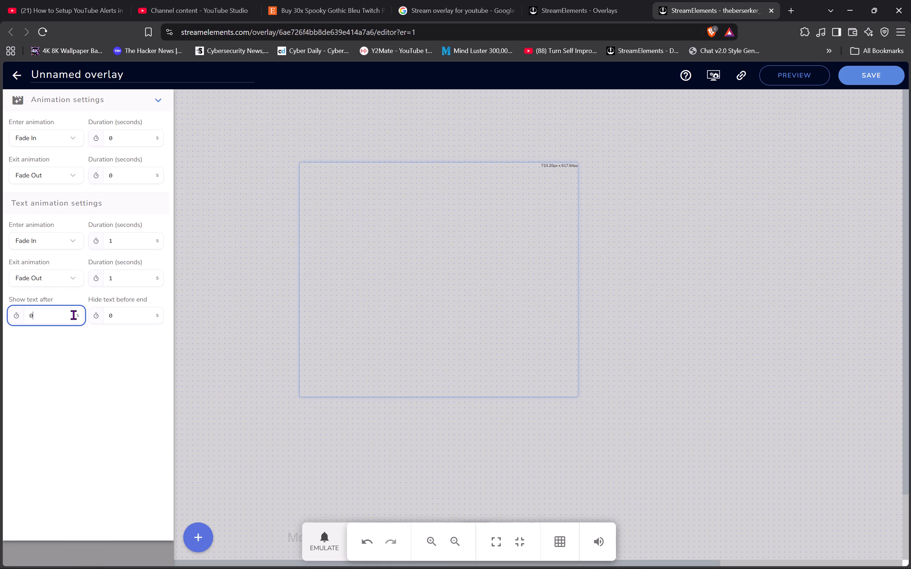
{"action": "key", "text": "1"}
{"action": "key", "text": "BackSpace"}
{"action": "key", "text": "BackSpace"}
{"action": "key", "text": "1"}
{"action": "left_click", "coordinate": [133, 399]}
{"action": "left_click", "coordinate": [149, 97]}
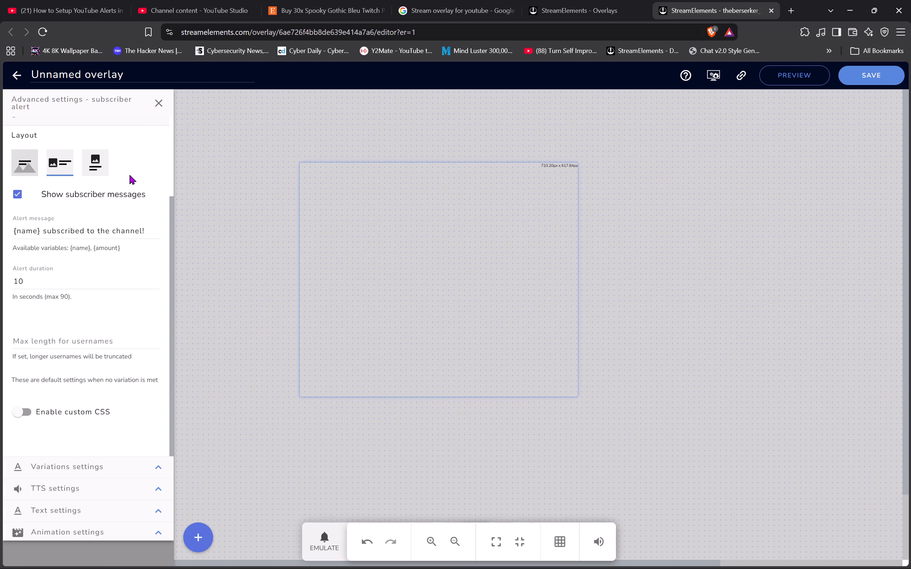
Emulate subscriber events with the image-beside-text layout to preview the alert's look and animation.
{"action": "scroll", "coordinate": [121, 199], "scroll_direction": "up", "scroll_amount": 9}
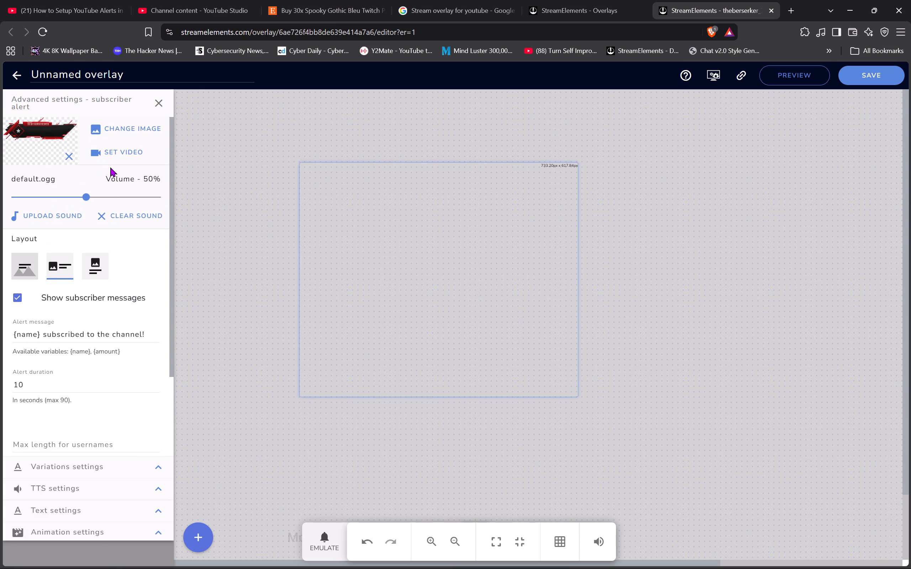
{"action": "left_click", "coordinate": [330, 536]}
{"action": "left_click", "coordinate": [353, 418]}
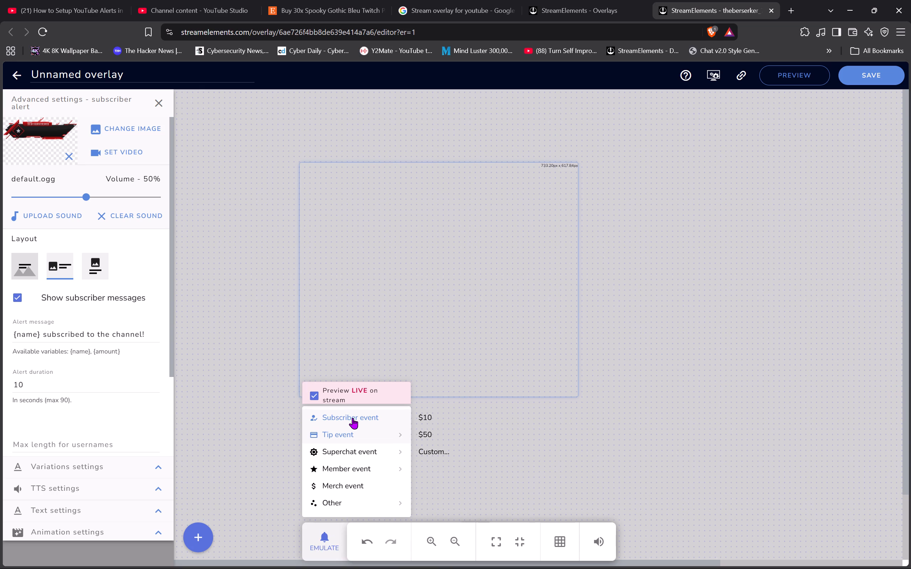
{"action": "double_click", "coordinate": [353, 418]}
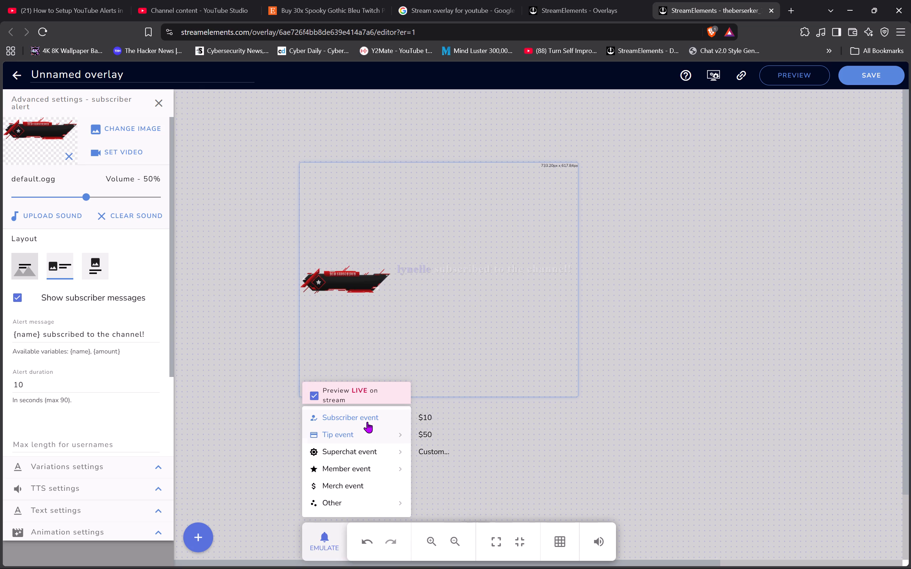
{"action": "double_click", "coordinate": [364, 420]}
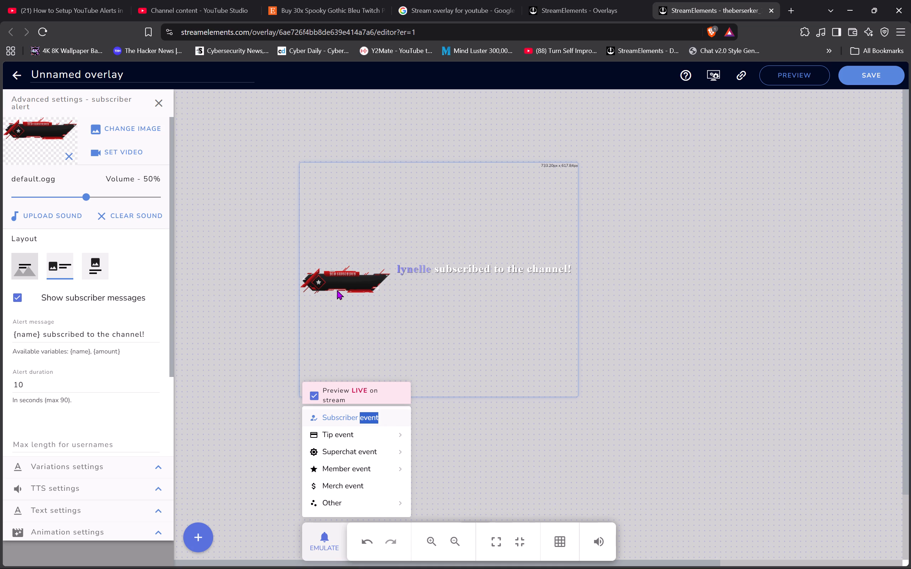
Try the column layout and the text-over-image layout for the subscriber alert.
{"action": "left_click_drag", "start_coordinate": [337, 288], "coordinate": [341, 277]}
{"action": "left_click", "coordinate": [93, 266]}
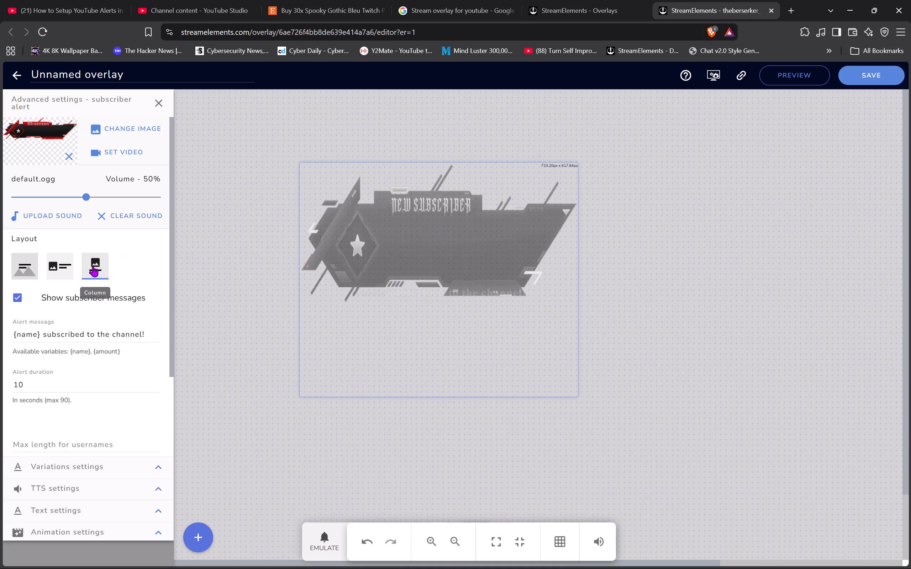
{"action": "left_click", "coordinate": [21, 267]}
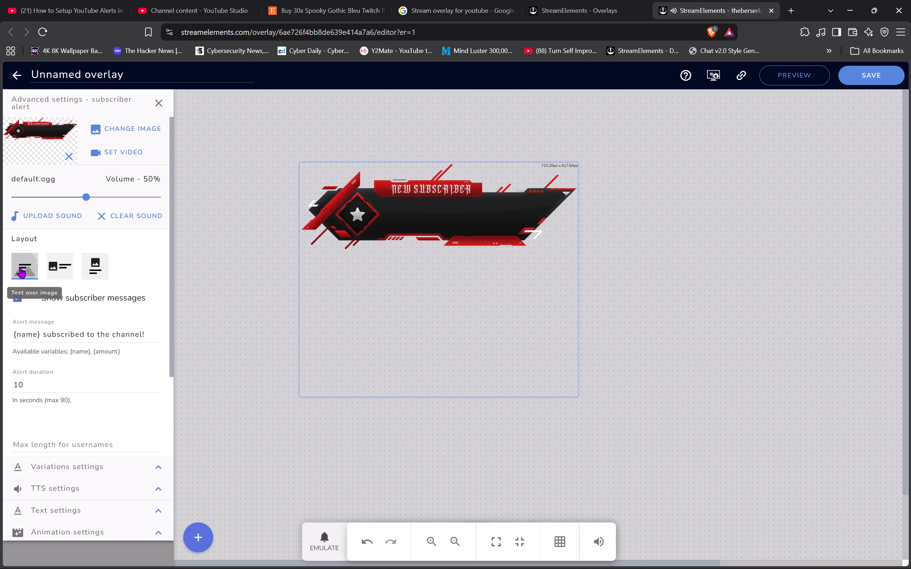
Emulate subscriber events to preview the alert with the text-over-image layout.
{"action": "left_click", "coordinate": [322, 530]}
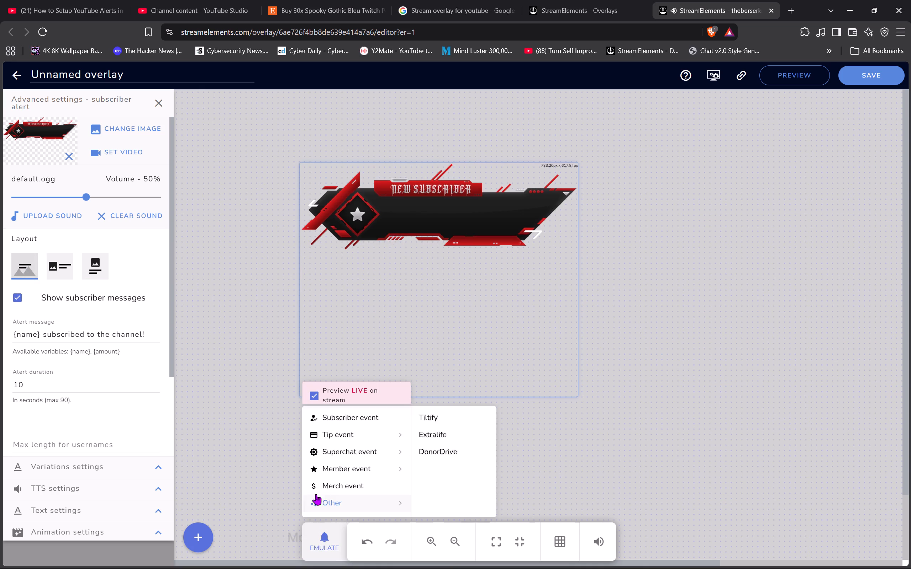
{"action": "left_click", "coordinate": [317, 418]}
{"action": "left_click", "coordinate": [385, 411]}
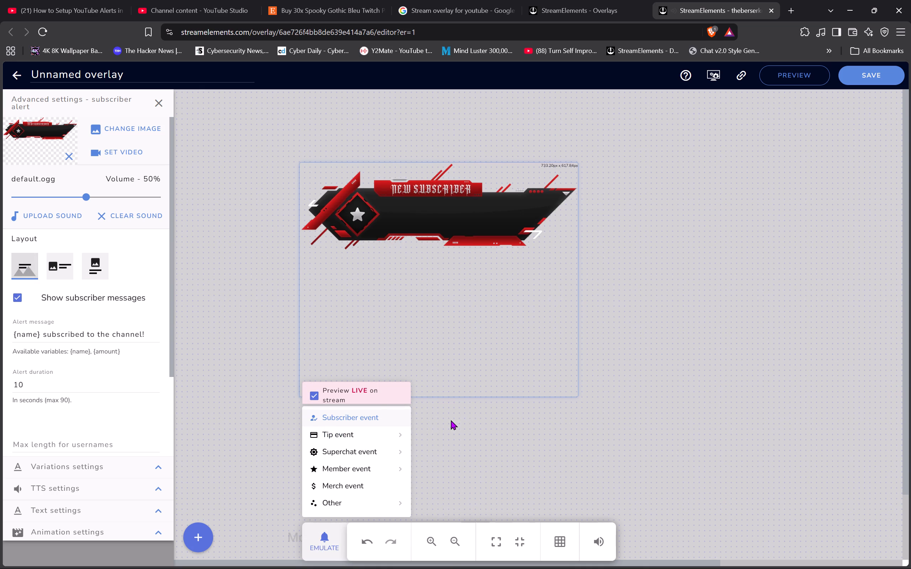
{"action": "left_click", "coordinate": [339, 423]}
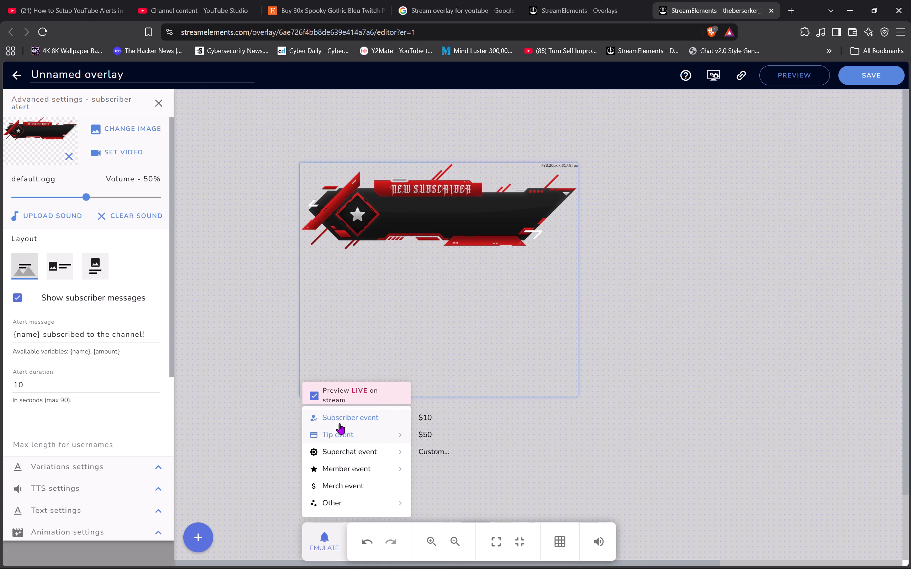
{"action": "left_click", "coordinate": [482, 429]}
{"action": "left_click", "coordinate": [542, 417]}
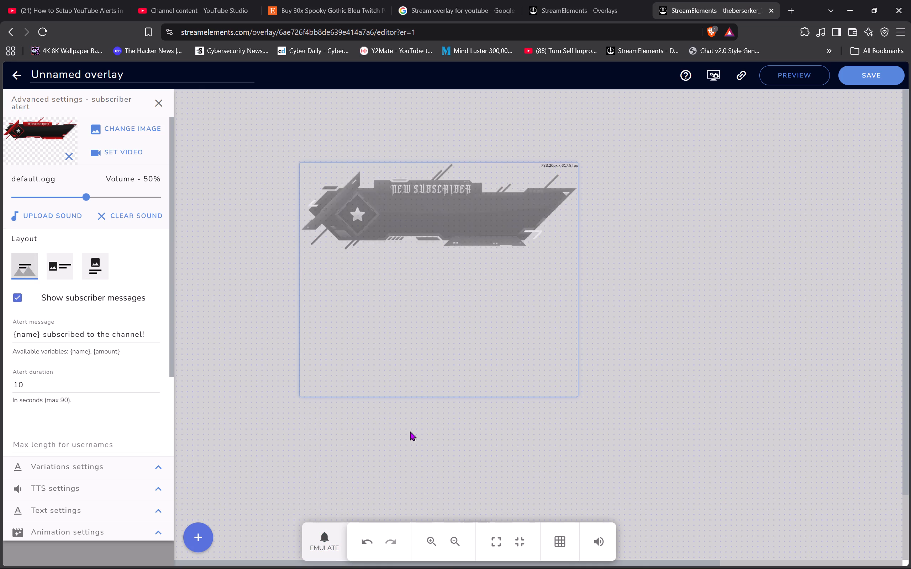
Move the alert box toward the canvas's left side and set its layout to image beside text.
{"action": "left_click_drag", "start_coordinate": [446, 229], "coordinate": [355, 249]}
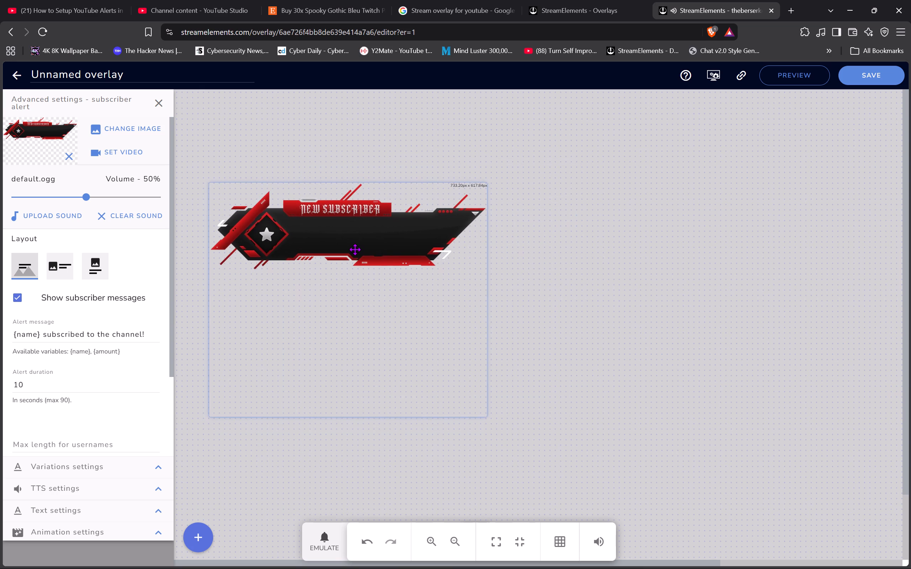
{"action": "left_click_drag", "start_coordinate": [355, 249], "coordinate": [359, 248]}
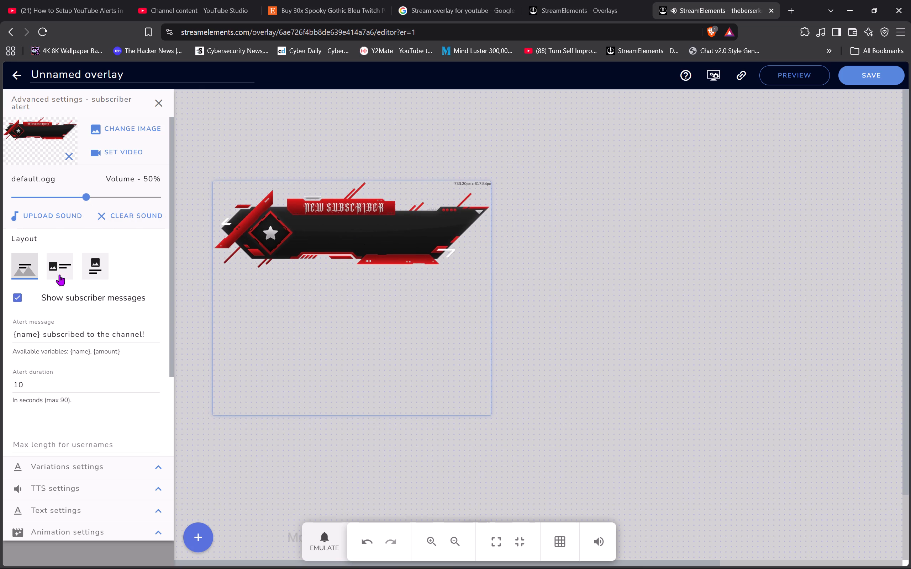
{"action": "left_click", "coordinate": [59, 275]}
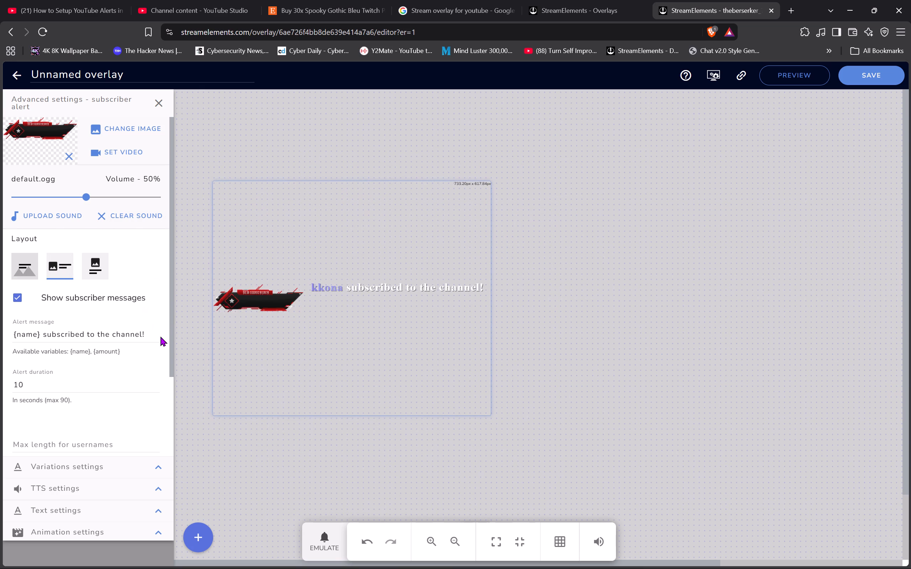
Look over the subscriber alert's text settings and their advanced options, leaving them unedited.
{"action": "left_click", "coordinate": [158, 508]}
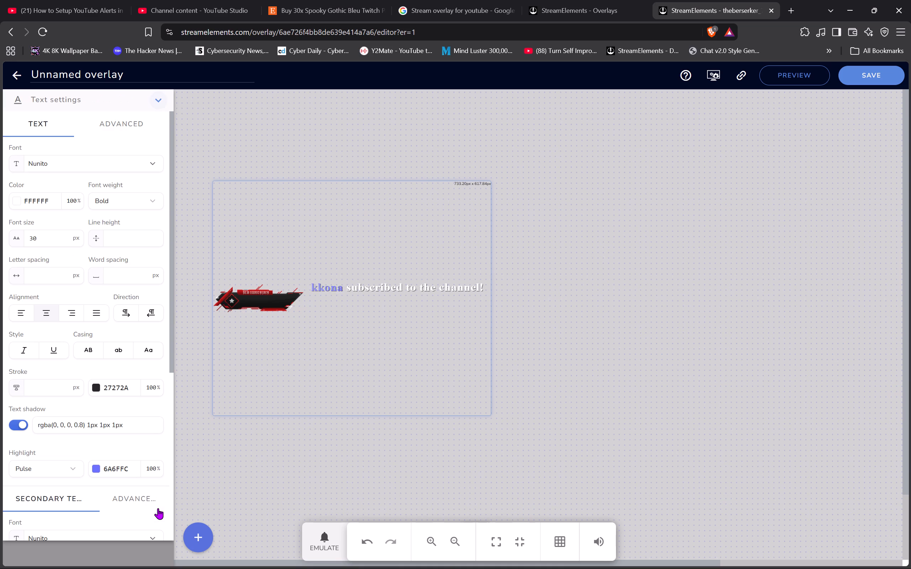
{"action": "left_click", "coordinate": [130, 114]}
{"action": "left_click", "coordinate": [45, 120]}
{"action": "left_click", "coordinate": [154, 102]}
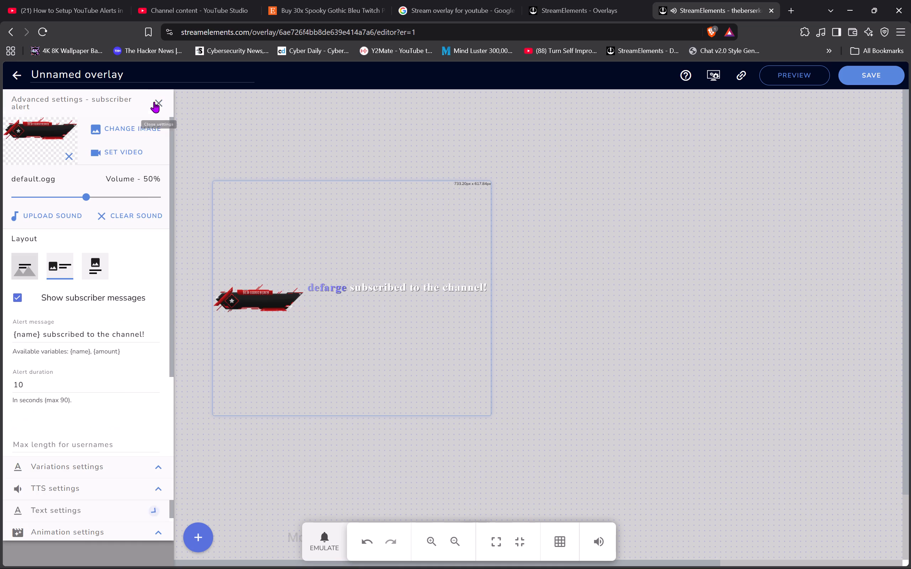
Shift the alert box slightly right and up on the canvas and try selecting the banner image inside it.
{"action": "left_click_drag", "start_coordinate": [322, 293], "coordinate": [354, 286]}
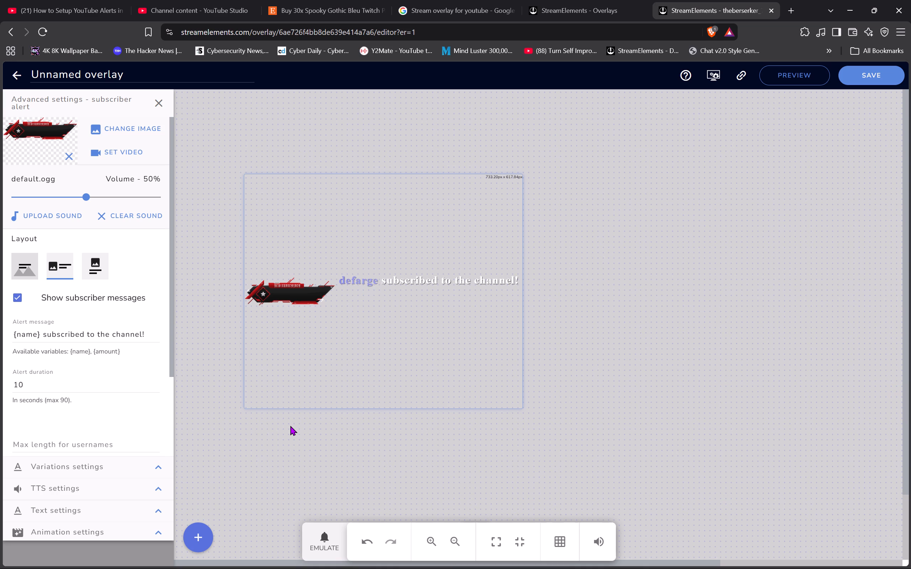
{"action": "left_click", "coordinate": [307, 303]}
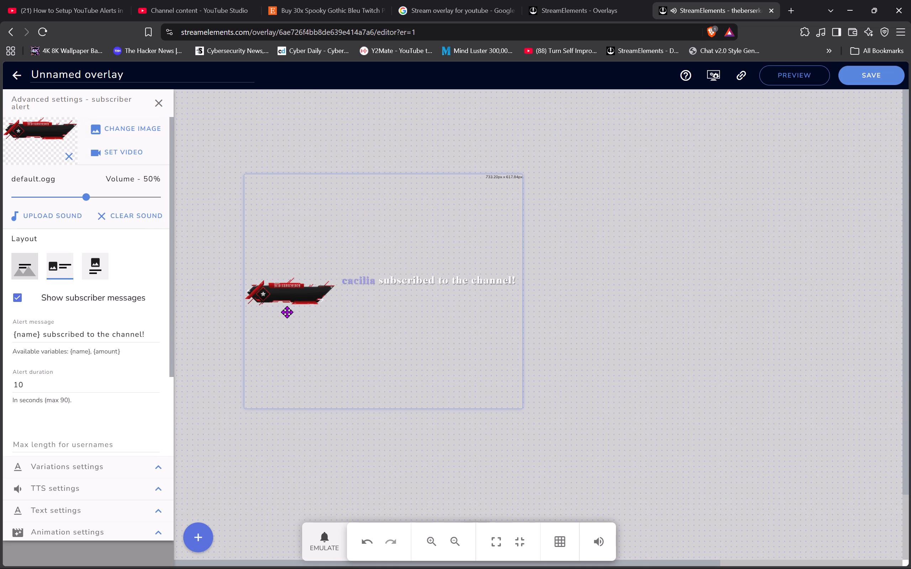
{"action": "double_click", "coordinate": [306, 294]}
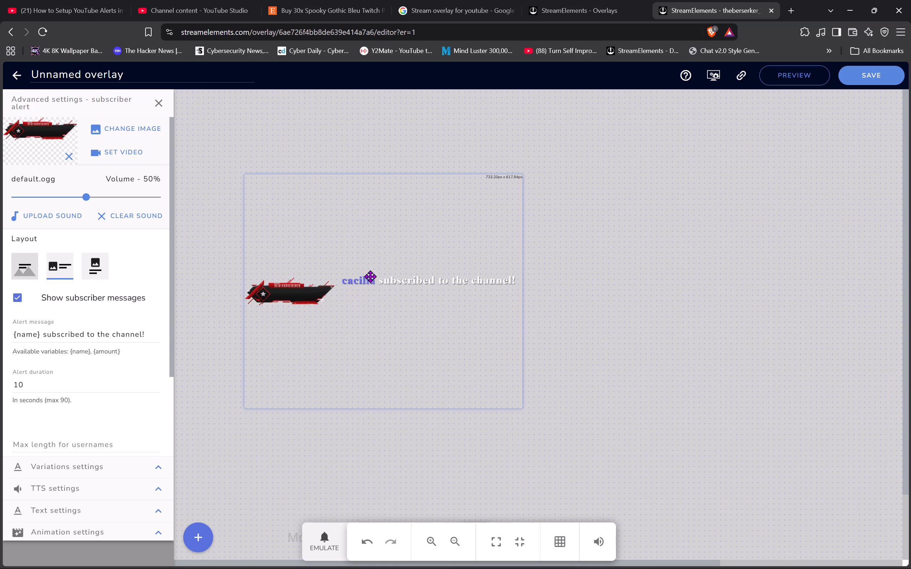
Examine the subscriber alert's text settings down to the secondary text options, and close them.
{"action": "key", "text": "space"}
{"action": "scroll", "coordinate": [110, 326], "scroll_direction": "down", "scroll_amount": 9}
{"action": "scroll", "coordinate": [74, 372], "scroll_direction": "up", "scroll_amount": 2}
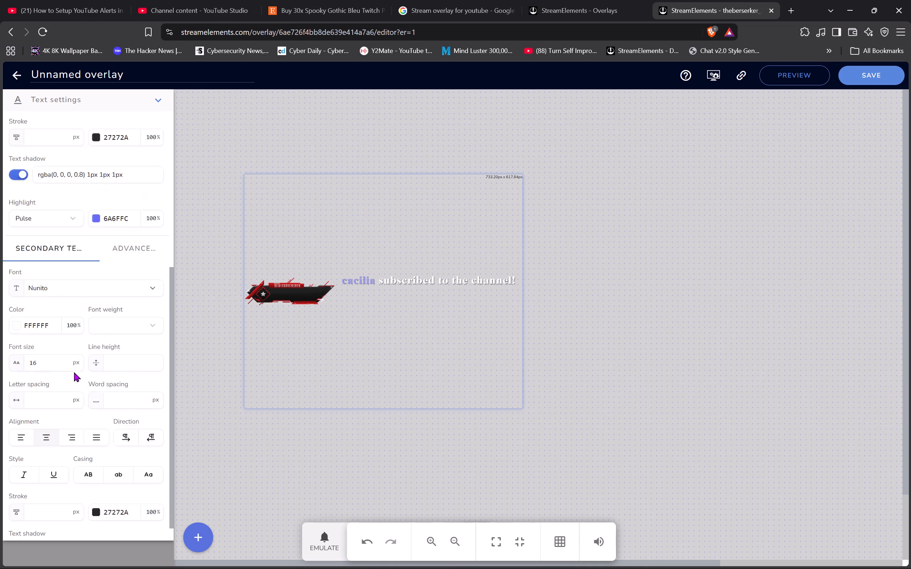
{"action": "scroll", "coordinate": [74, 372], "scroll_direction": "up", "scroll_amount": 7}
{"action": "left_click", "coordinate": [158, 100]}
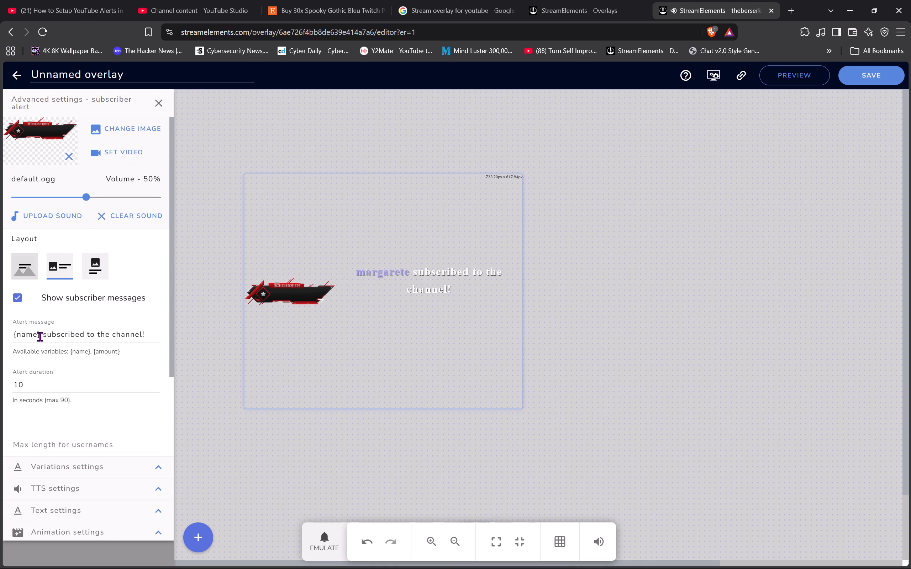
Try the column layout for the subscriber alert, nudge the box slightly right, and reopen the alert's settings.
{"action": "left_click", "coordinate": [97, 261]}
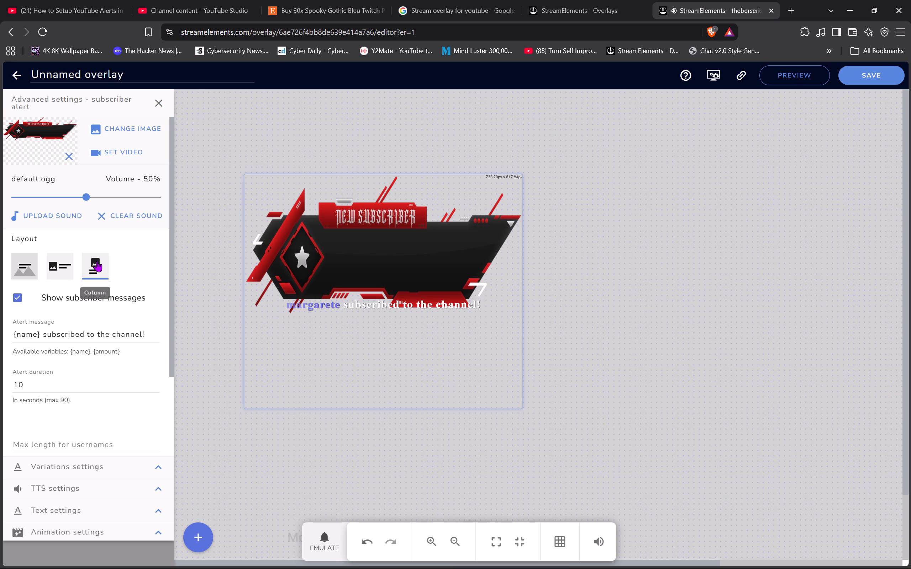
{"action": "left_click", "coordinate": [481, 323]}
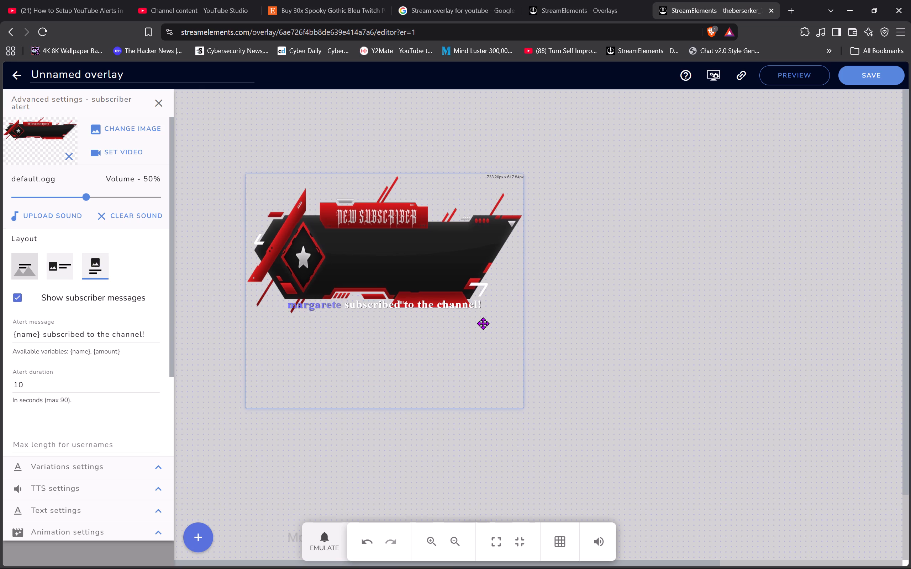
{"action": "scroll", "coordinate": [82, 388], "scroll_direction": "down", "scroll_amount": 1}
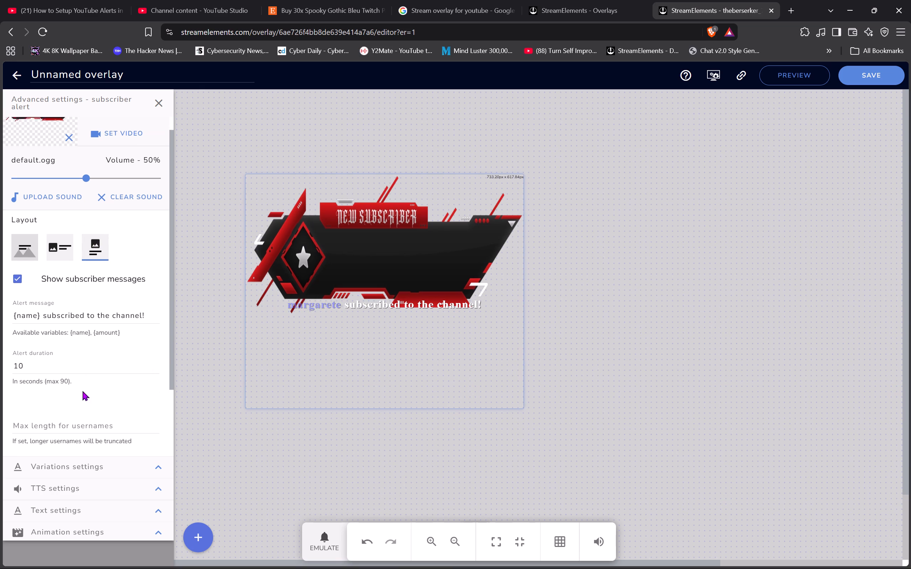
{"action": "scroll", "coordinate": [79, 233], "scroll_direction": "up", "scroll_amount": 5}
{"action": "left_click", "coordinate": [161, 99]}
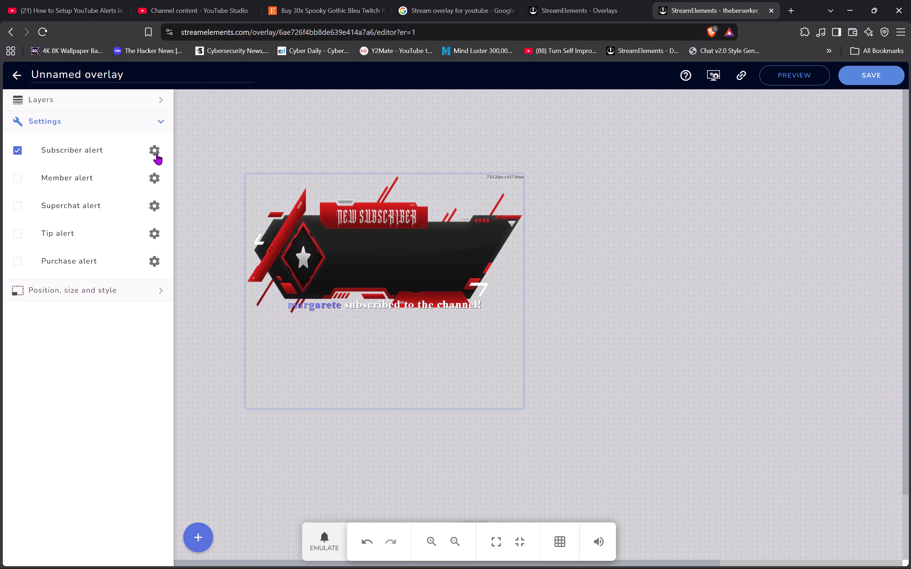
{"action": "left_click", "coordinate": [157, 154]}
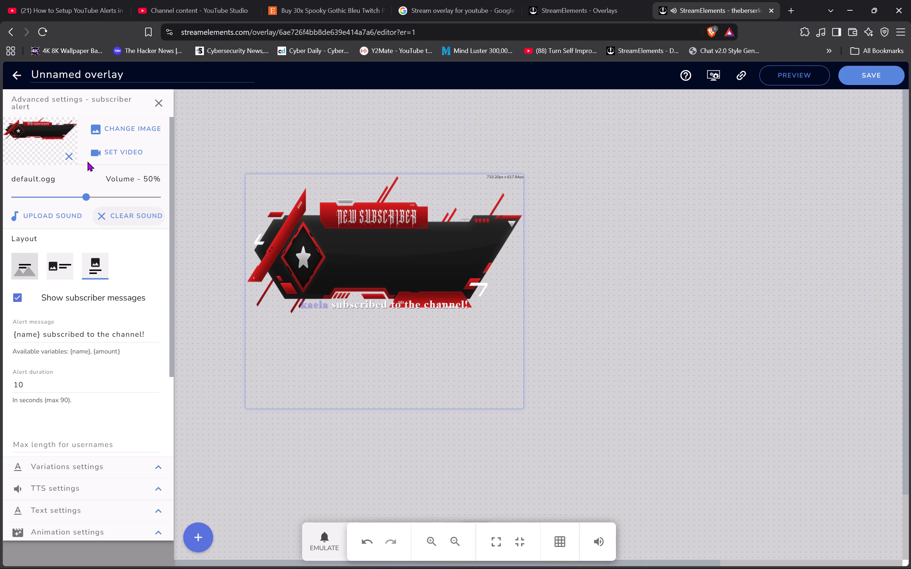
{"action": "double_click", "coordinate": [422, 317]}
Fit the whole canvas in view and toggle off the canvas grid option.
{"action": "left_click", "coordinate": [500, 543]}
{"action": "left_click", "coordinate": [500, 543]}
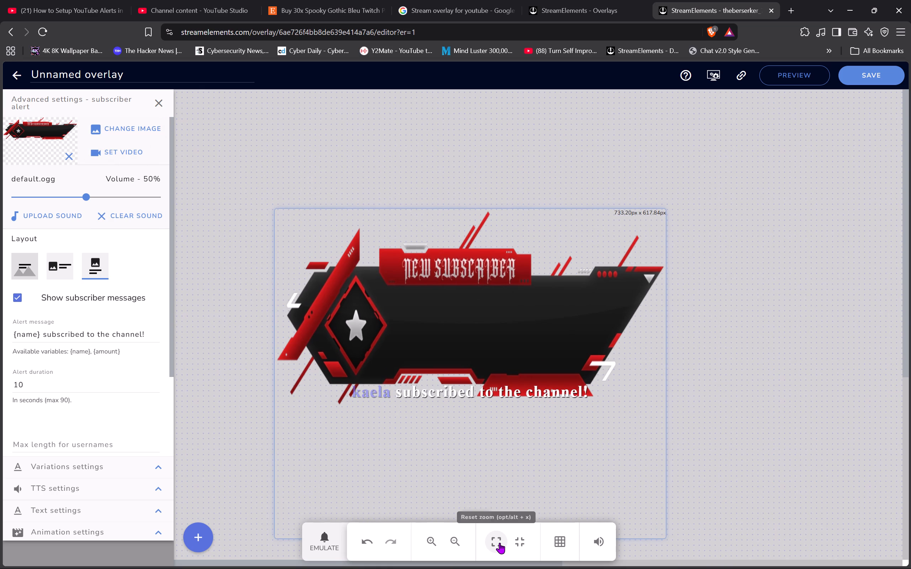
{"action": "left_click", "coordinate": [512, 541]}
{"action": "left_click", "coordinate": [558, 538]}
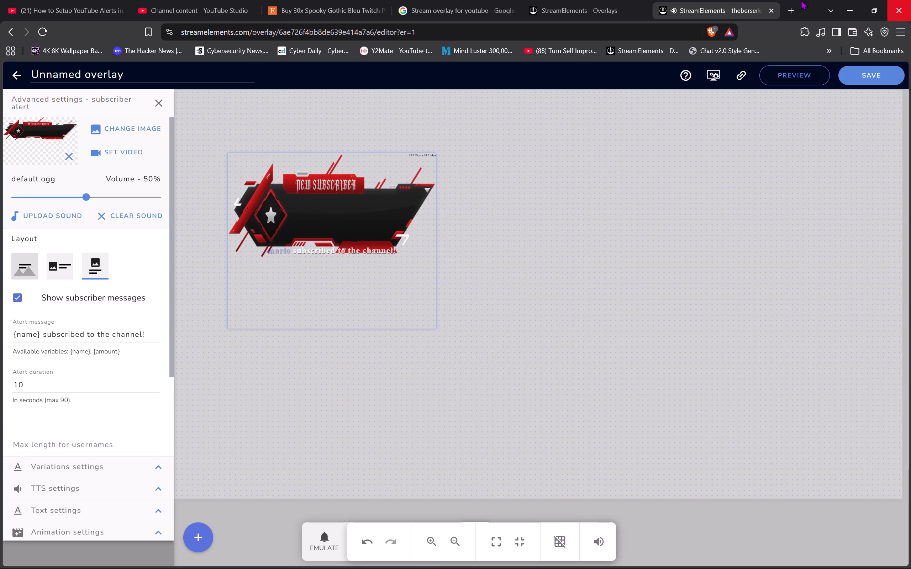
Reposition the alert box in the canvas's upper-left area, set the image-beside-text layout, and reset the zoom.
{"action": "left_click_drag", "start_coordinate": [383, 262], "coordinate": [456, 283]}
{"action": "double_click", "coordinate": [410, 260]}
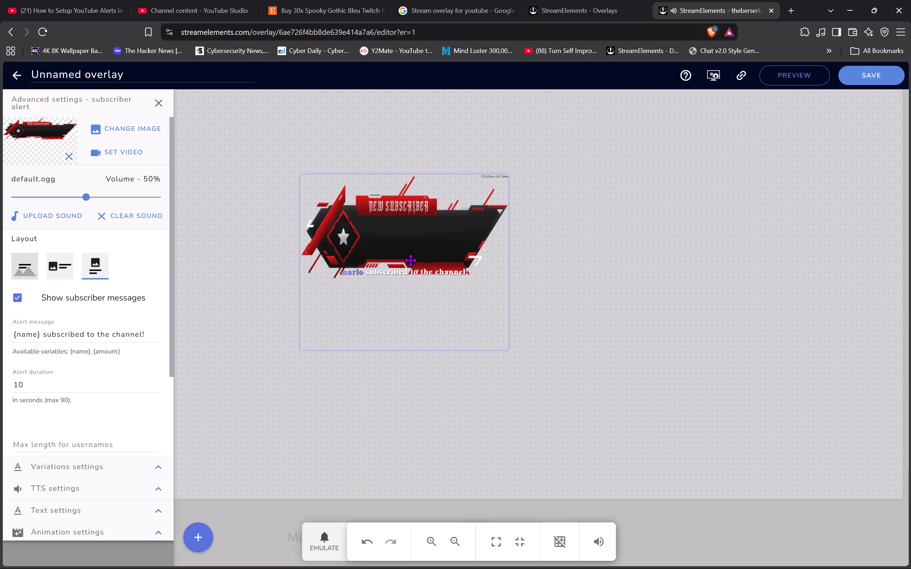
{"action": "left_click_drag", "start_coordinate": [434, 304], "coordinate": [389, 263]}
{"action": "left_click", "coordinate": [70, 265]}
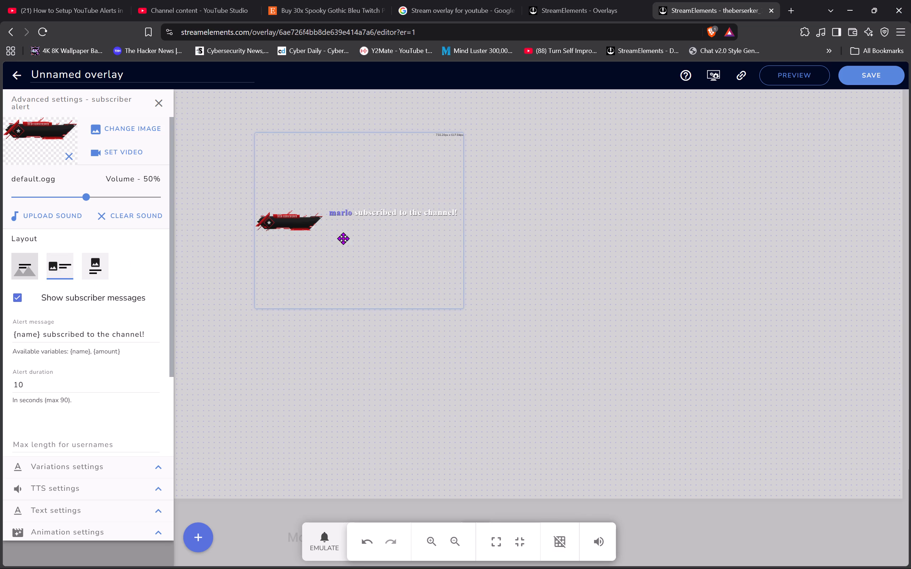
{"action": "left_click_drag", "start_coordinate": [331, 230], "coordinate": [313, 240]}
{"action": "left_click", "coordinate": [493, 543]}
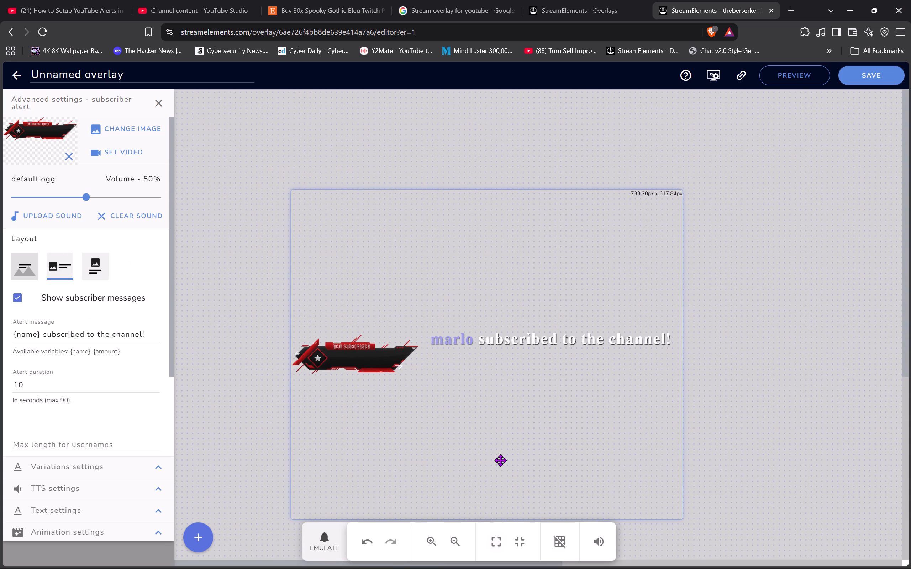
Move the subscriber alert box slightly up and to the left on the canvas.
{"action": "left_click_drag", "start_coordinate": [500, 460], "coordinate": [472, 435]}
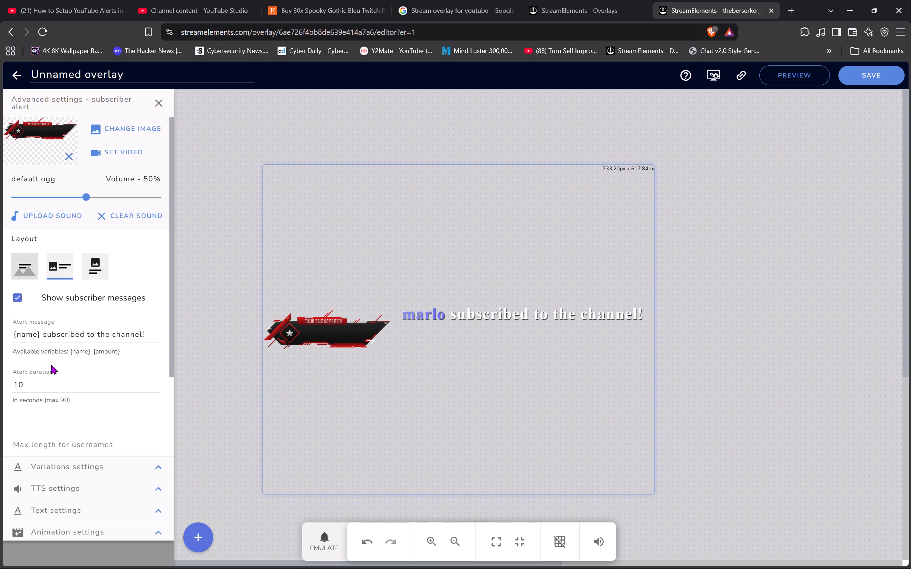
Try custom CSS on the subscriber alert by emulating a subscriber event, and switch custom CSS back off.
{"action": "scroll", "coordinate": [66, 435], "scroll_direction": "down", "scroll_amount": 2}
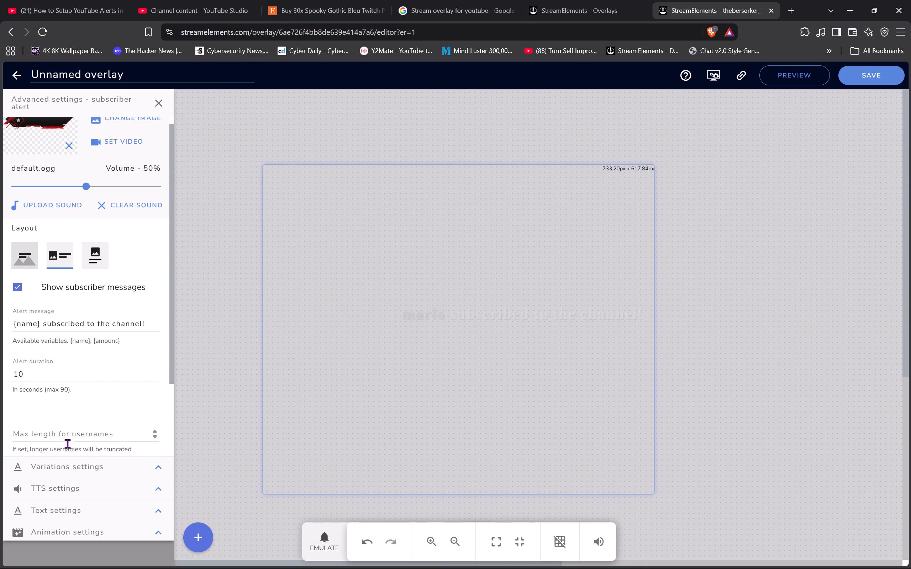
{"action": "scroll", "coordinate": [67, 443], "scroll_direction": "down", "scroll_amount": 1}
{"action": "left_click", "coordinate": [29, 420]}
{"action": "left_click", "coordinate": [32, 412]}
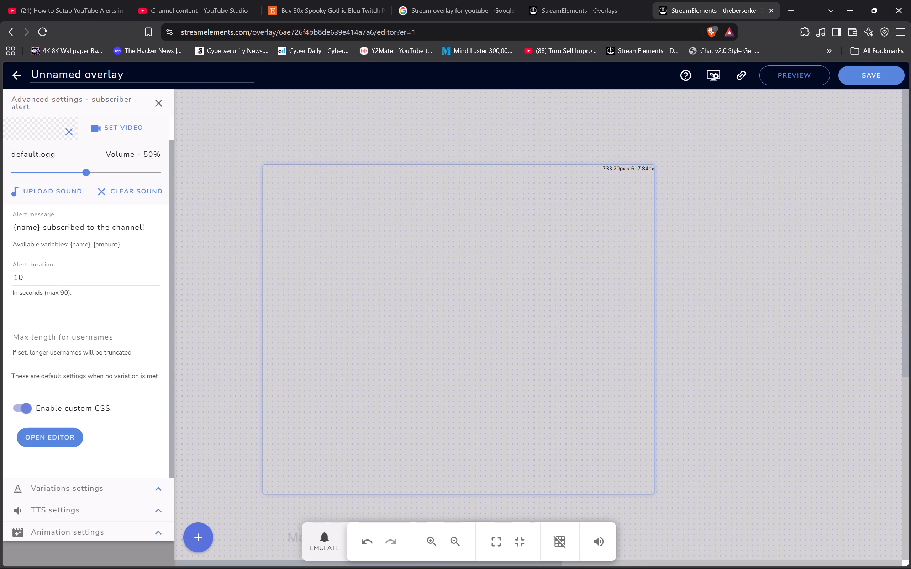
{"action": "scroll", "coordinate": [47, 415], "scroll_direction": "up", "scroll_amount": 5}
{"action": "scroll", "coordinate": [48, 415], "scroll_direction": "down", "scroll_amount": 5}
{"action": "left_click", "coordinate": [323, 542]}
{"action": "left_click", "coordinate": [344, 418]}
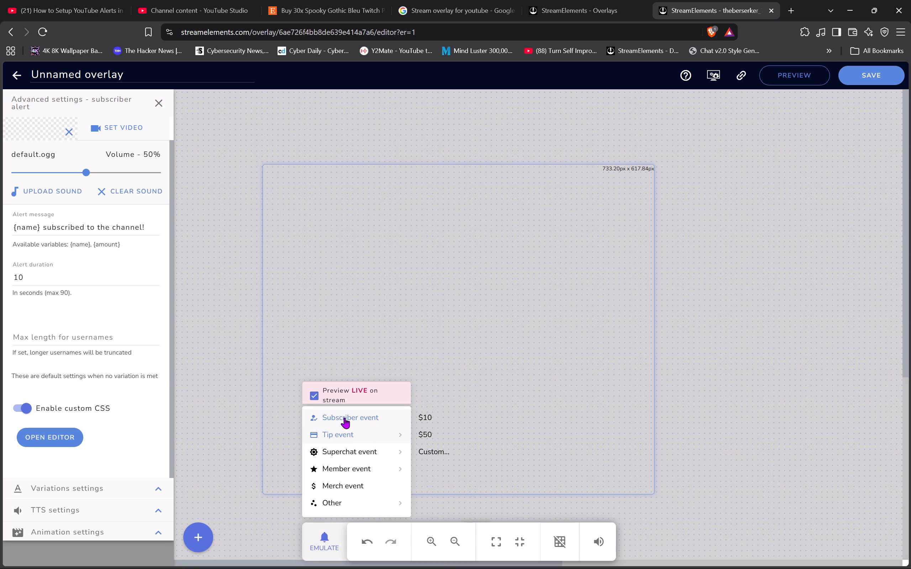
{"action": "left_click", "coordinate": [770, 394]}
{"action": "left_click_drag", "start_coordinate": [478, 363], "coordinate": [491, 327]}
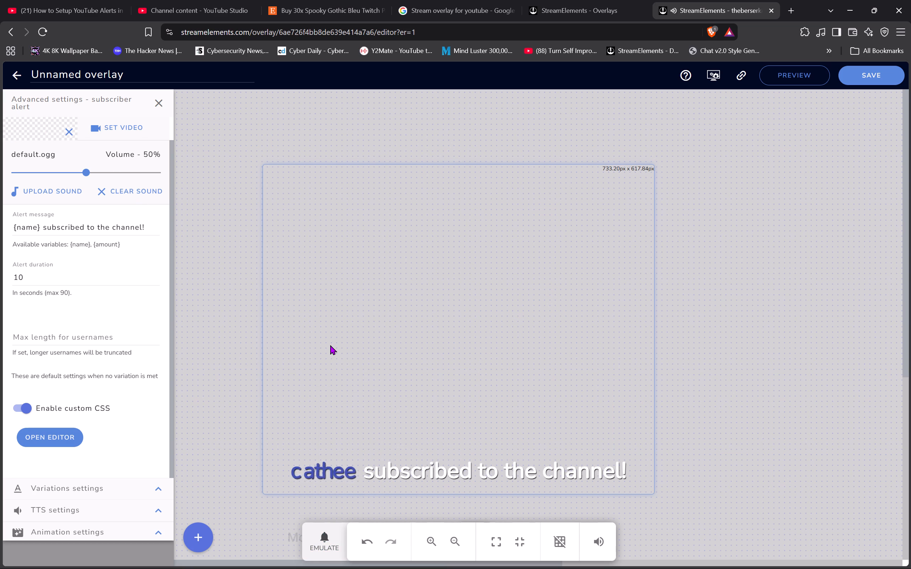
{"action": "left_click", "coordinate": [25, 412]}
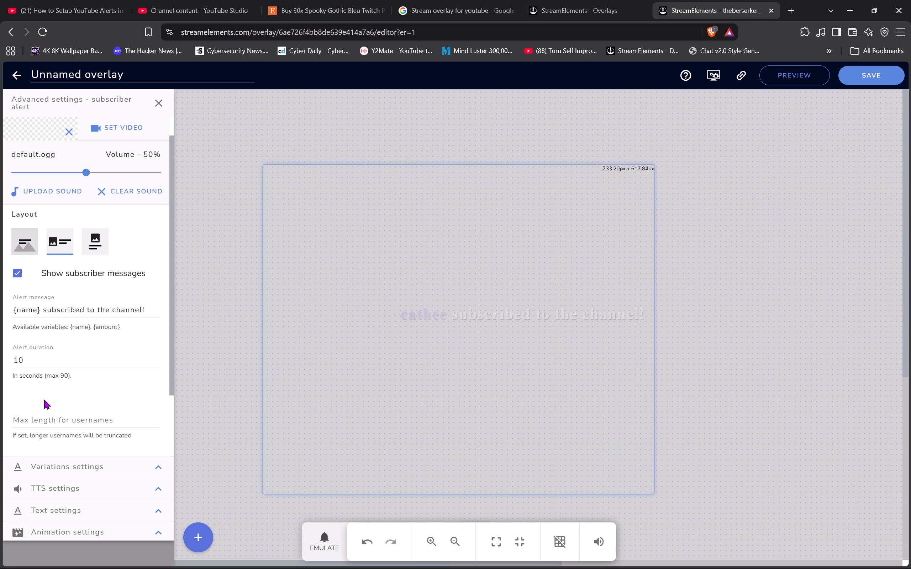